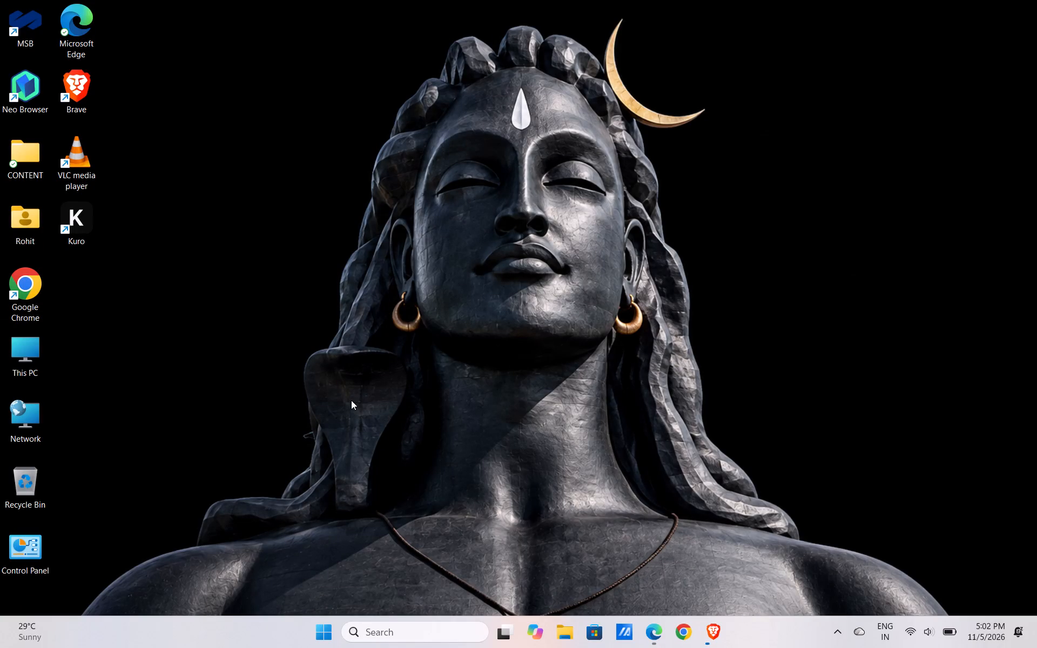
Find and launch DaVinci Resolve from the Windows search.
{"action": "type", "text": "mi"}
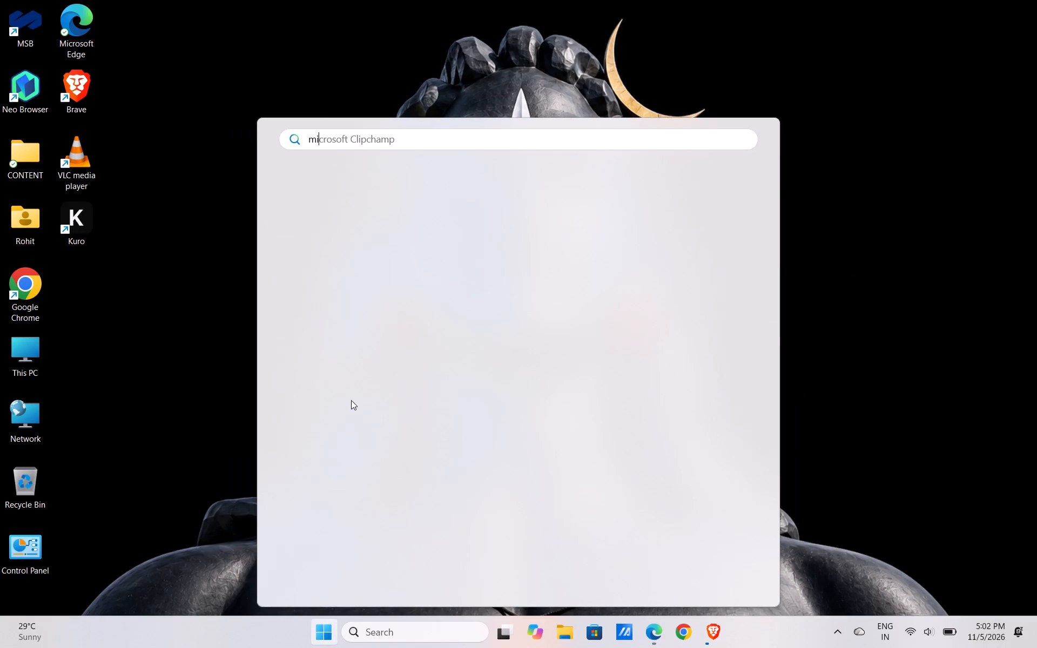
{"action": "key", "text": "BackSpace"}
{"action": "key", "text": "BackSpace"}
{"action": "key", "text": "BackSpace"}
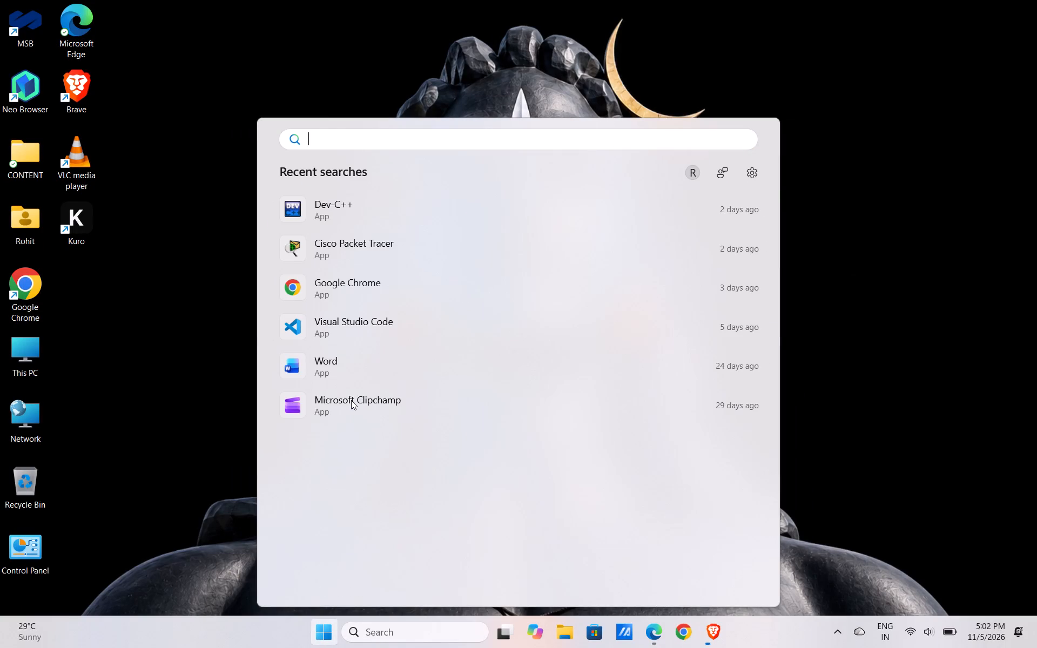
{"action": "type", "text": "dav"}
{"action": "key", "text": "Return"}
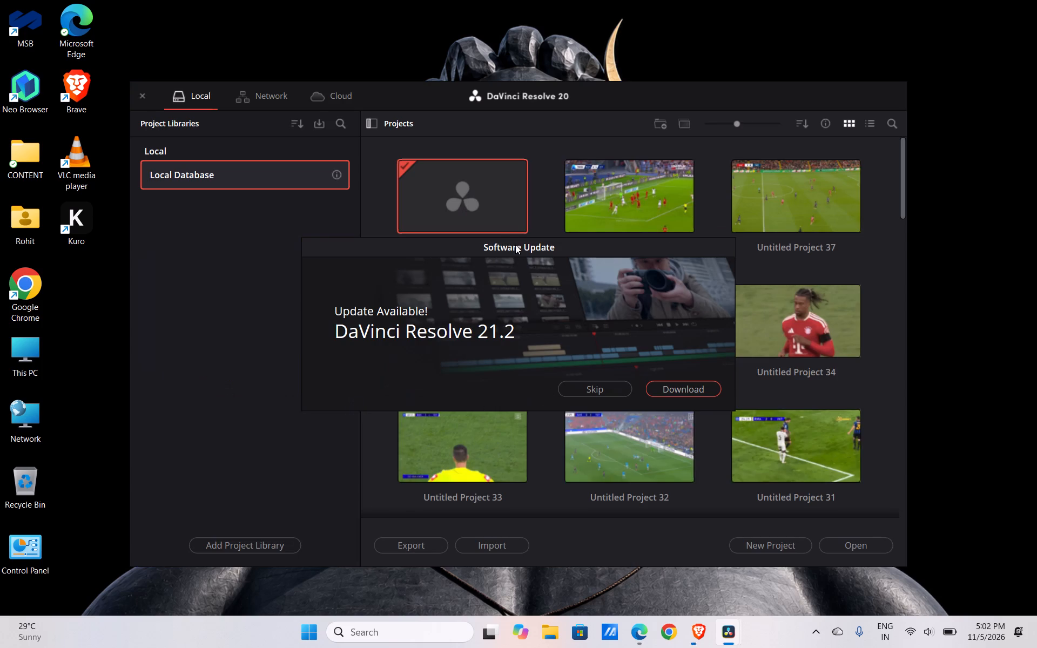
Skip the software update and open the blank Untitled Project from the local project library.
{"action": "left_click", "coordinate": [576, 390]}
{"action": "double_click", "coordinate": [481, 213]}
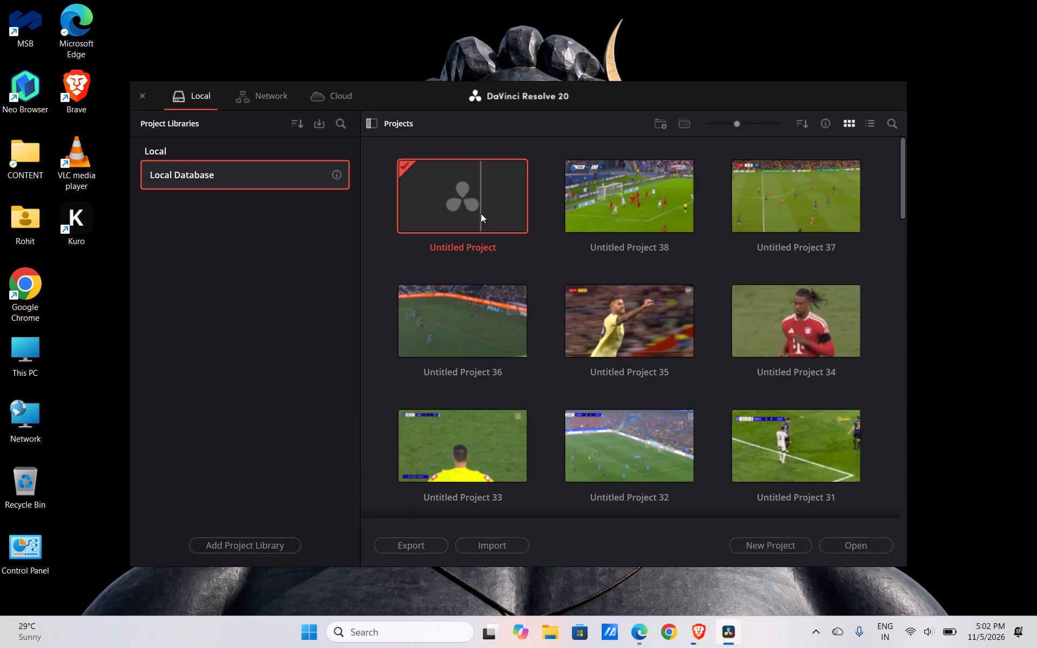
{"action": "left_click", "coordinate": [617, 366]}
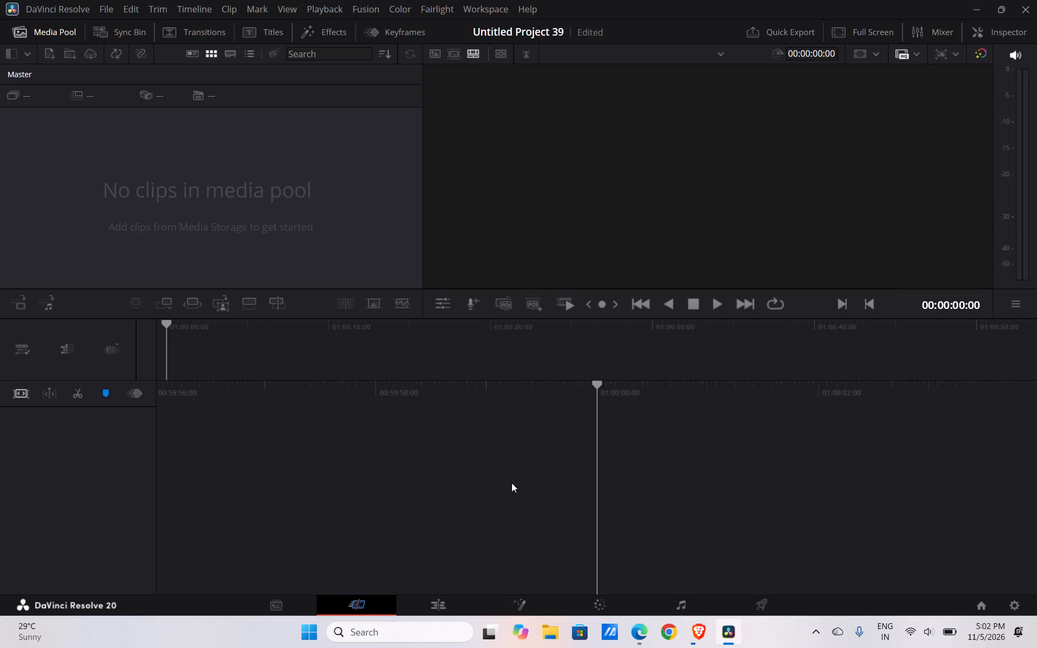
Switch to Brave and check the download progress of the Liverpool 0-1 Arsenal extended highlights video.
{"action": "left_click", "coordinate": [698, 634]}
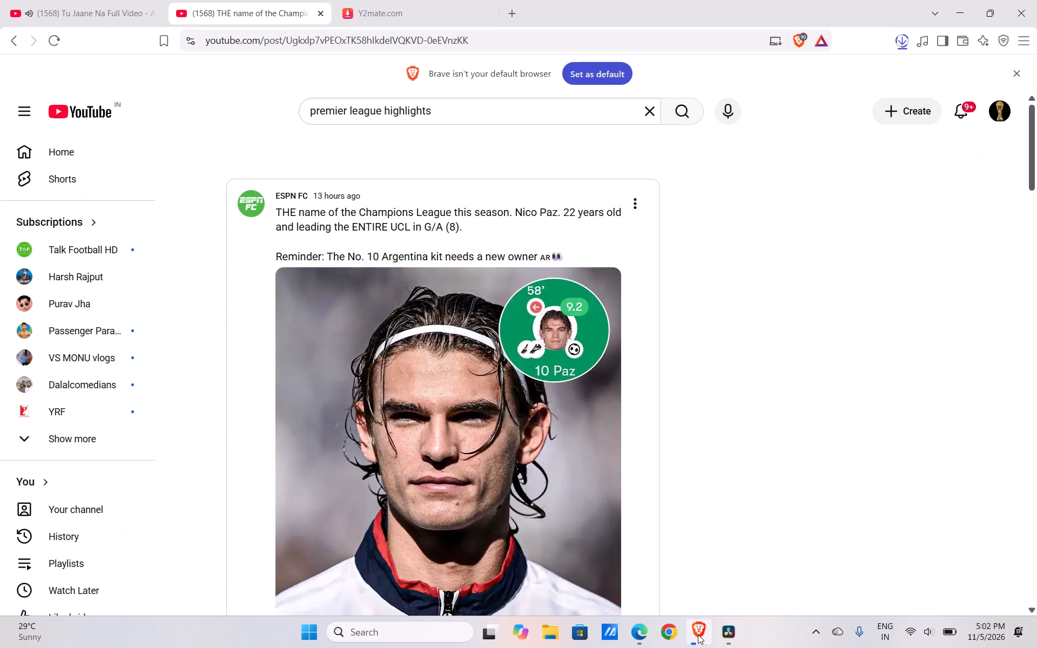
{"action": "left_click", "coordinate": [906, 42]}
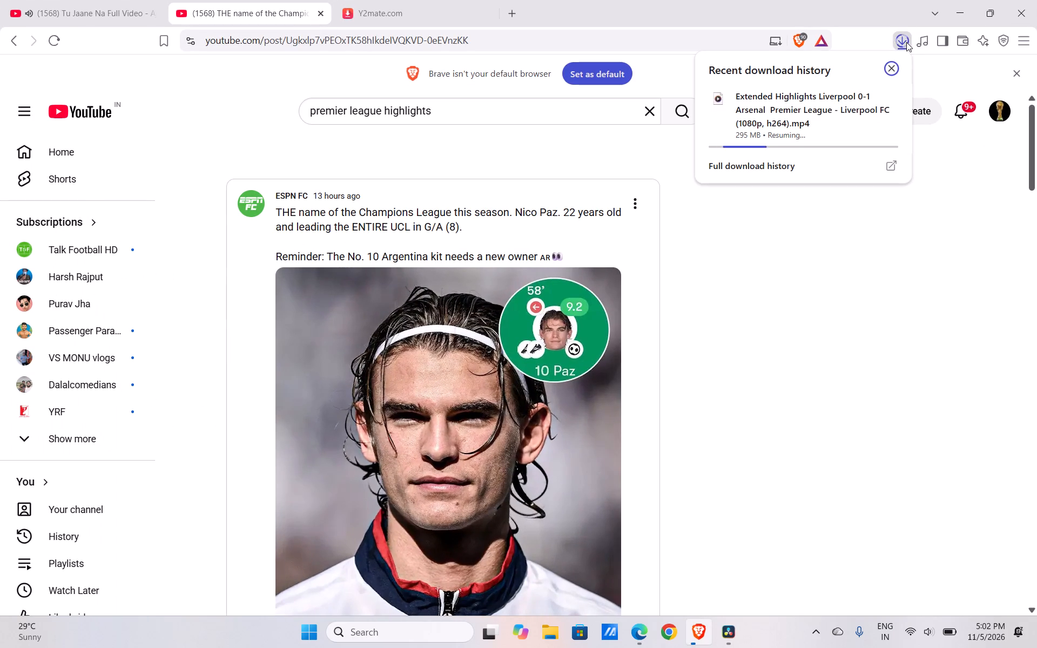
{"action": "left_click", "coordinate": [914, 258]}
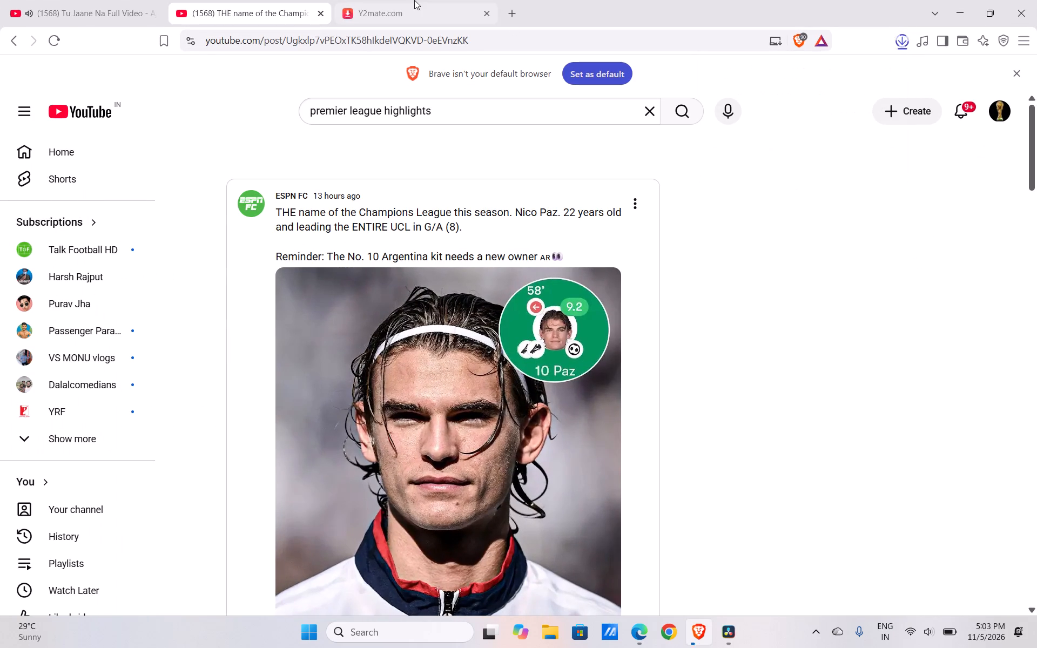
Read through the comments under the ESPN FC post about Nico Paz on YouTube.
{"action": "left_click", "coordinate": [414, 0]}
{"action": "left_click", "coordinate": [232, 0]}
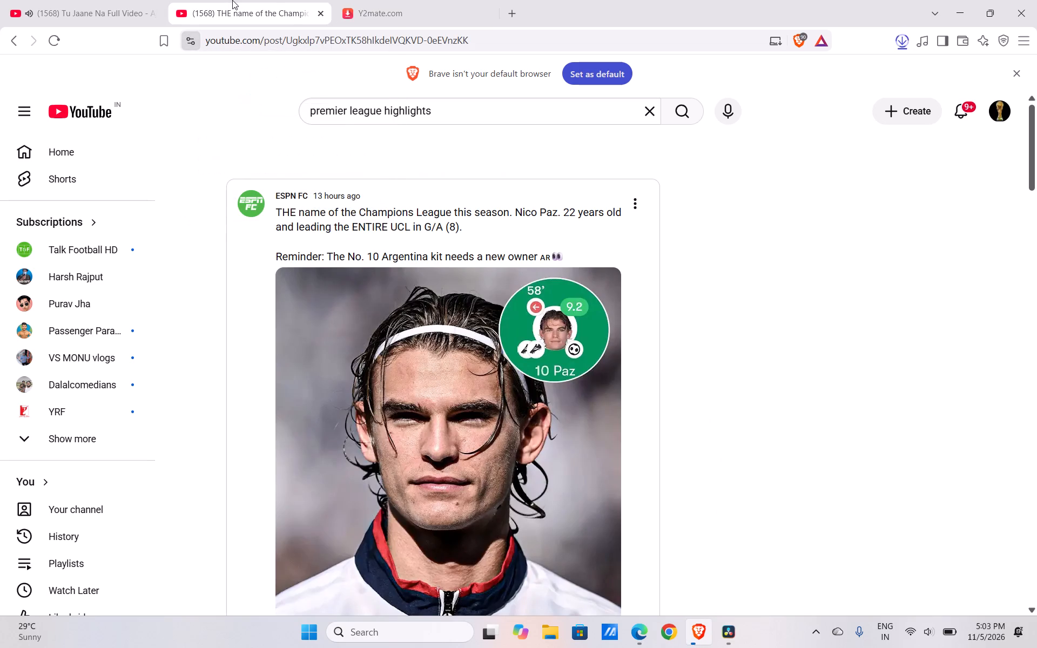
{"action": "scroll", "coordinate": [488, 389], "scroll_direction": "down", "scroll_amount": 6}
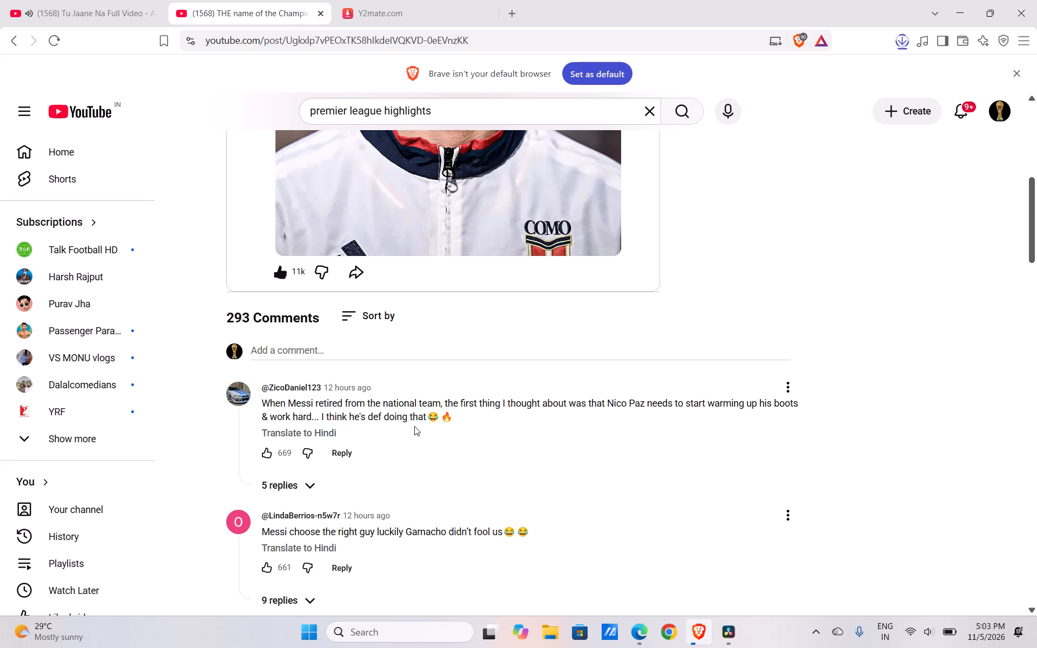
{"action": "scroll", "coordinate": [437, 469], "scroll_direction": "down", "scroll_amount": 1}
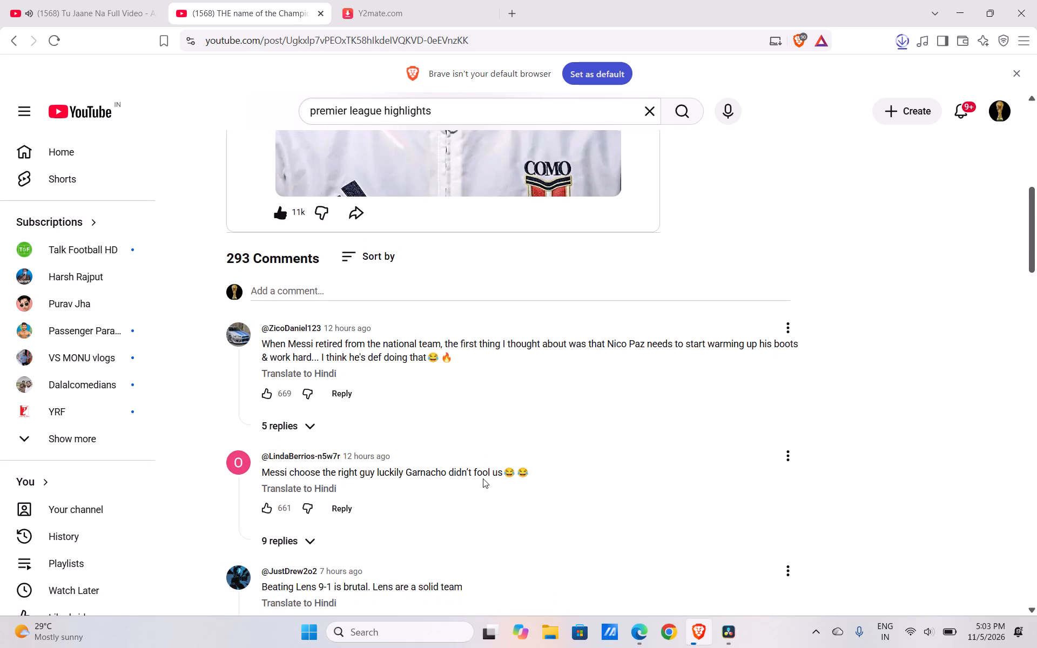
{"action": "scroll", "coordinate": [483, 478], "scroll_direction": "down", "scroll_amount": 2}
{"action": "scroll", "coordinate": [399, 416], "scroll_direction": "down", "scroll_amount": 1}
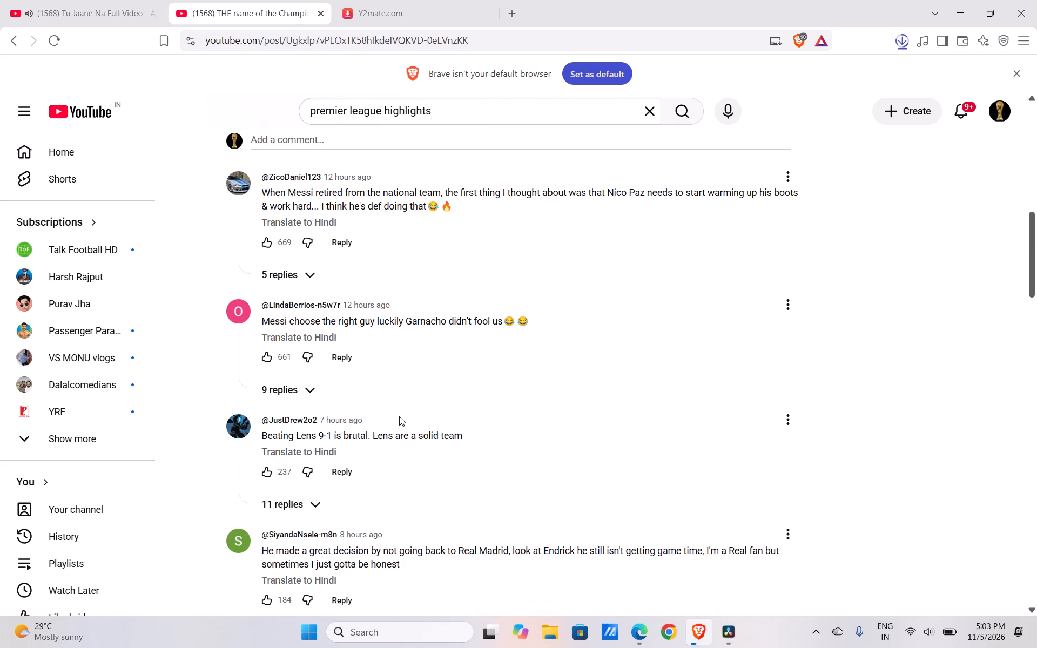
{"action": "scroll", "coordinate": [457, 449], "scroll_direction": "down", "scroll_amount": 2}
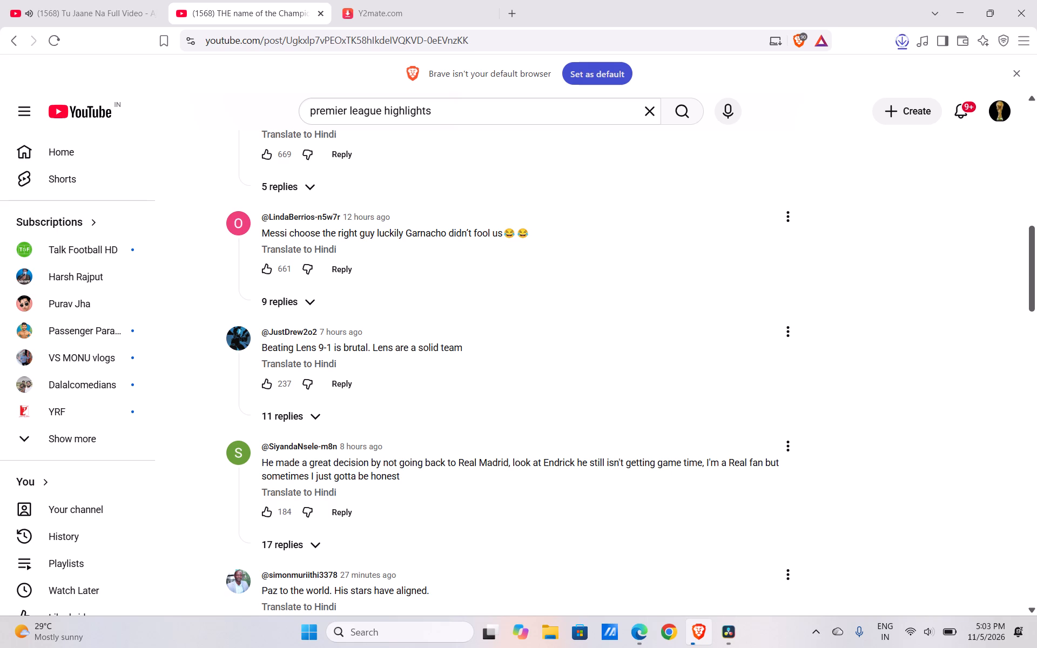
{"action": "scroll", "coordinate": [431, 492], "scroll_direction": "down", "scroll_amount": 2}
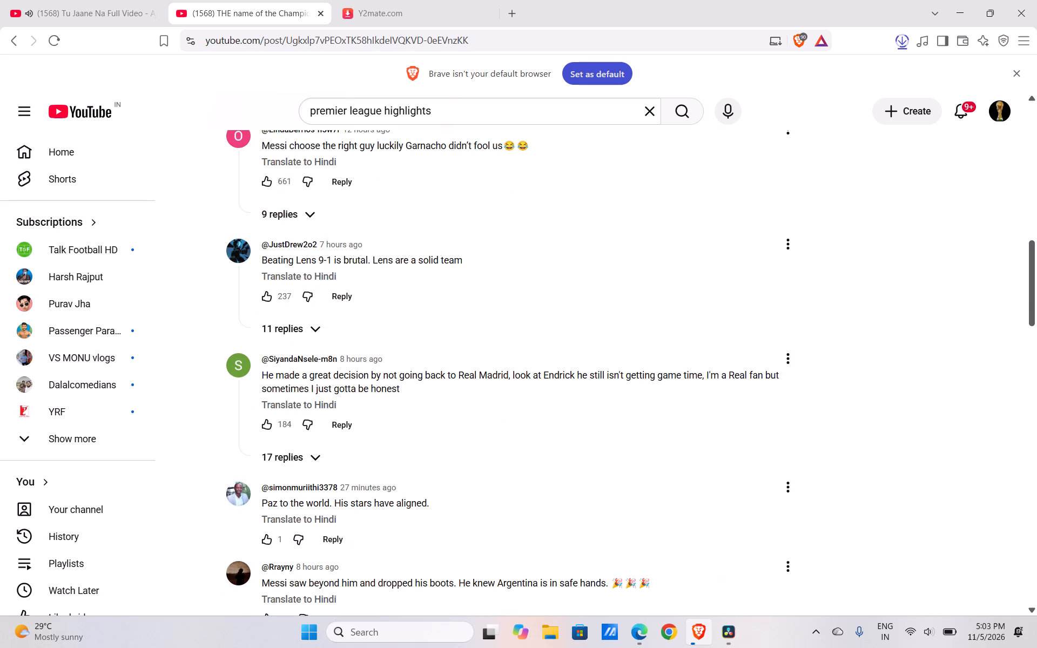
{"action": "left_click_drag", "start_coordinate": [343, 503], "coordinate": [442, 506]}
{"action": "left_click", "coordinate": [442, 506]}
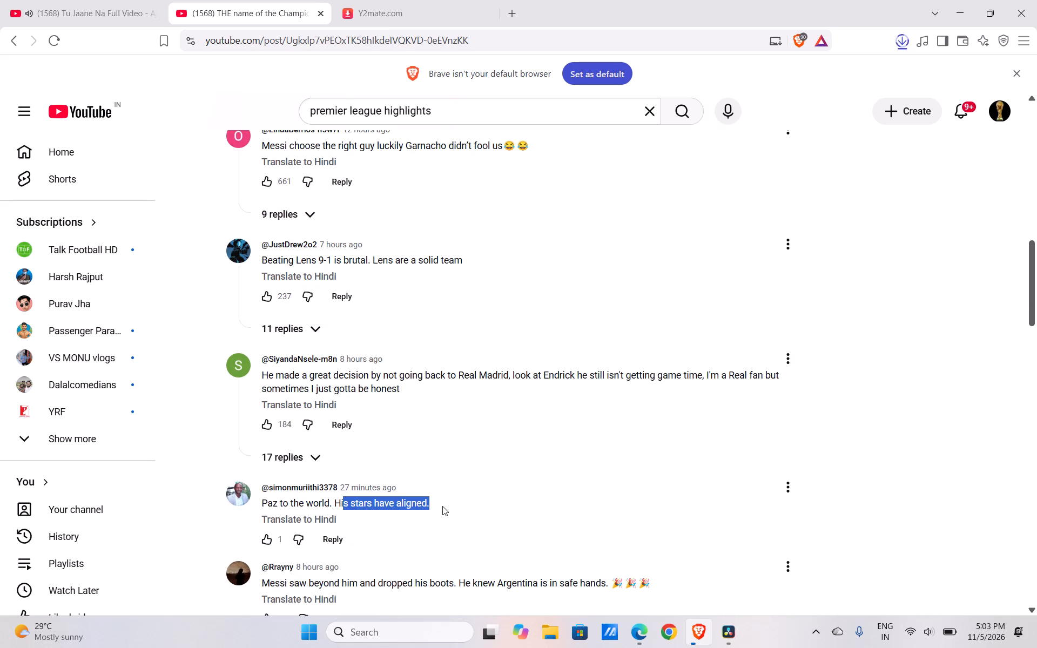
{"action": "scroll", "coordinate": [442, 506], "scroll_direction": "down", "scroll_amount": 1}
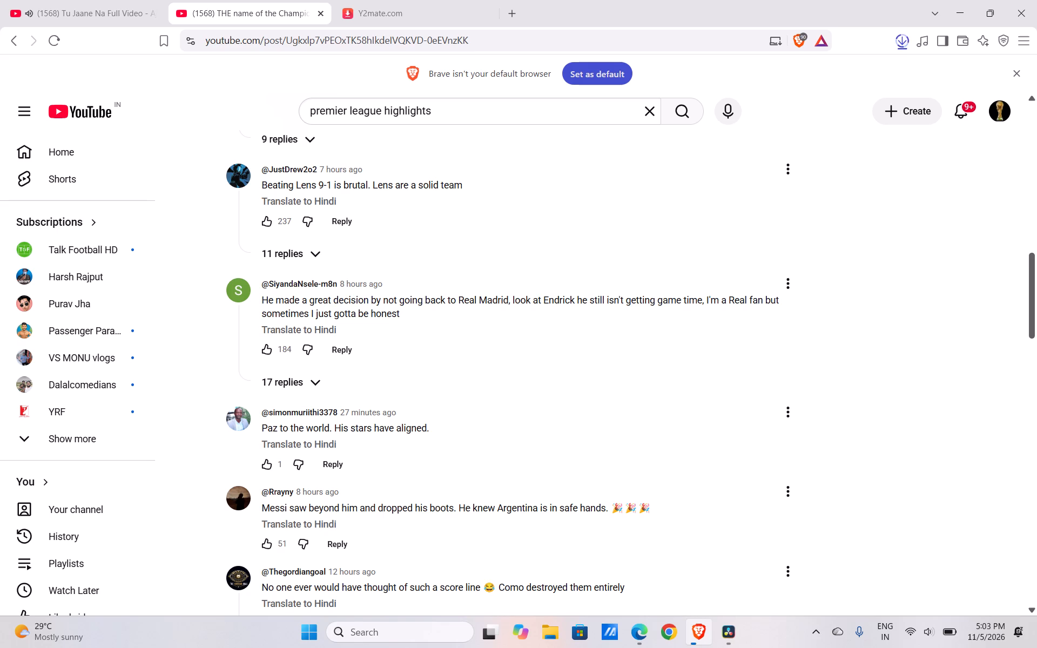
{"action": "scroll", "coordinate": [464, 519], "scroll_direction": "down", "scroll_amount": 2}
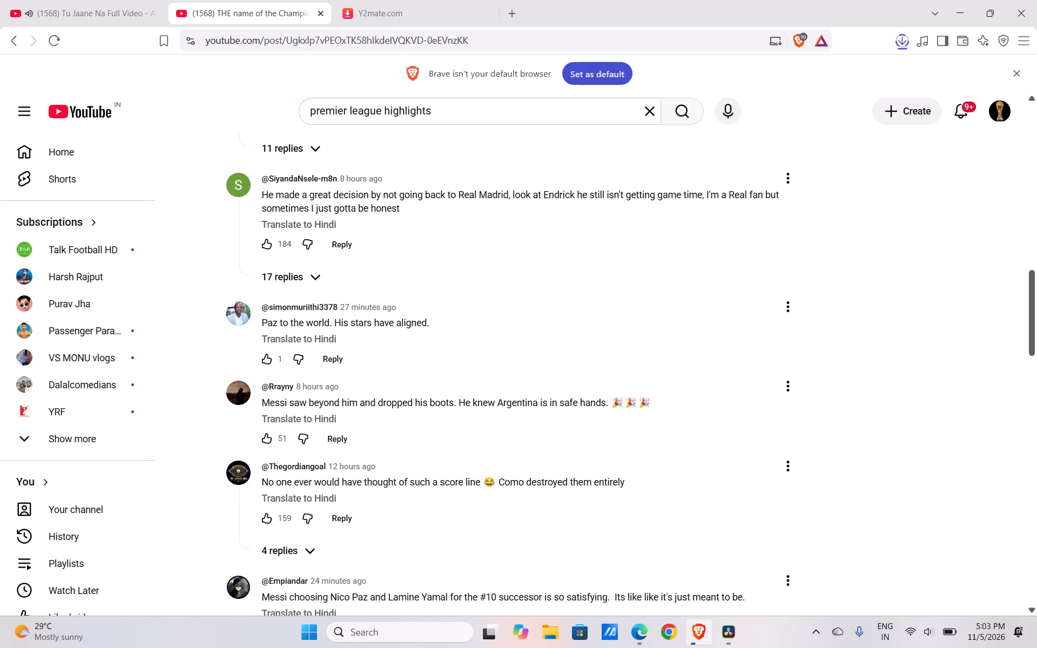
{"action": "scroll", "coordinate": [515, 498], "scroll_direction": "down", "scroll_amount": 1}
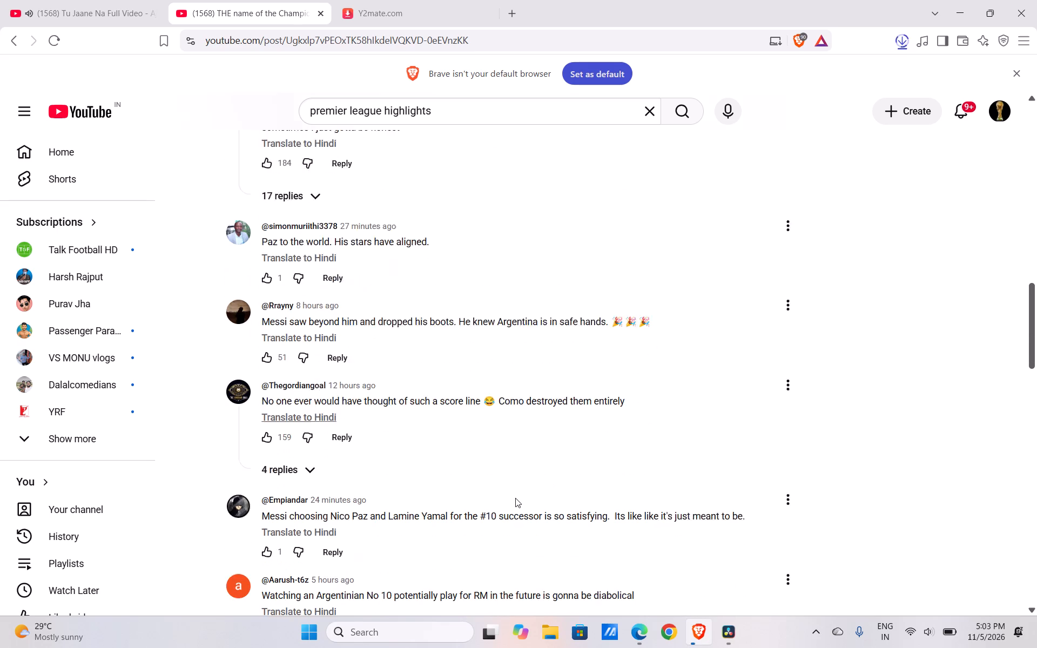
{"action": "scroll", "coordinate": [515, 498], "scroll_direction": "down", "scroll_amount": 1}
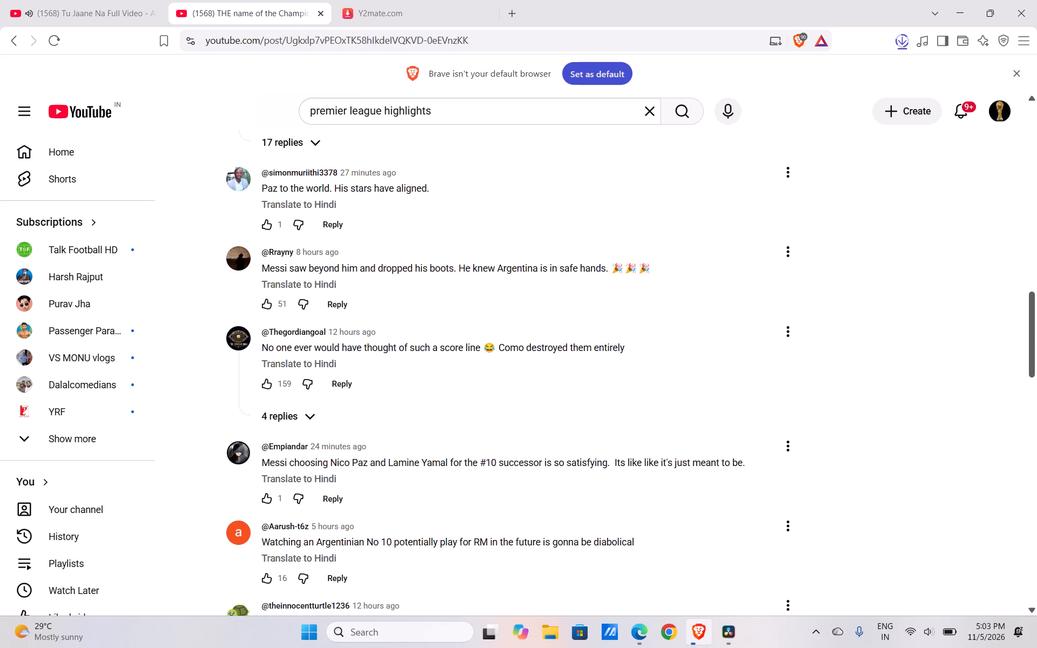
{"action": "scroll", "coordinate": [508, 457], "scroll_direction": "up", "scroll_amount": 5}
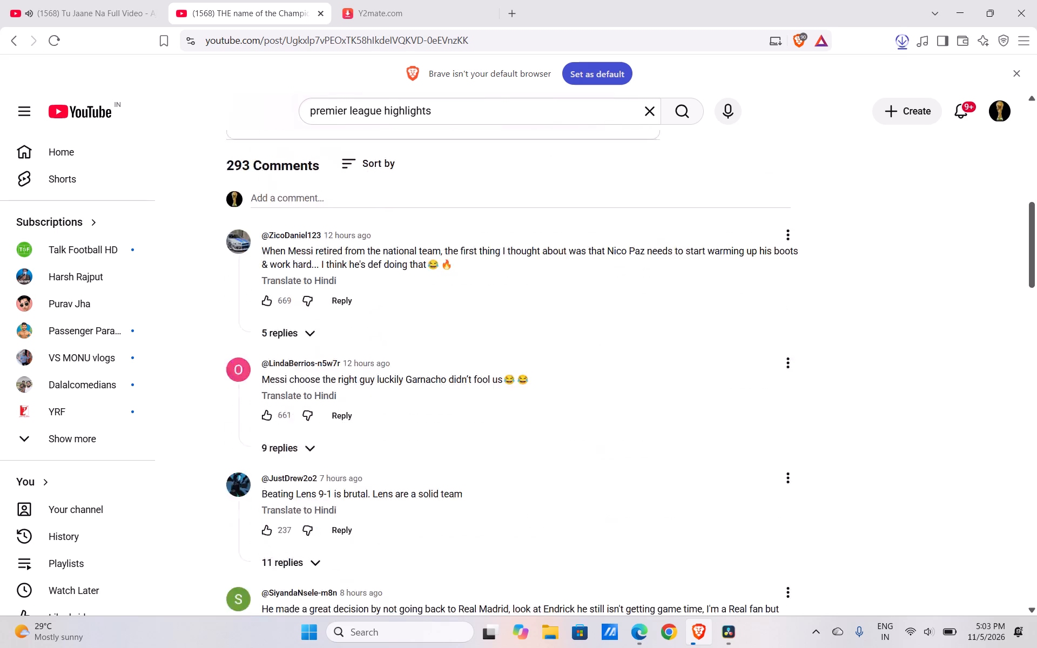
{"action": "scroll", "coordinate": [508, 457], "scroll_direction": "up", "scroll_amount": 3}
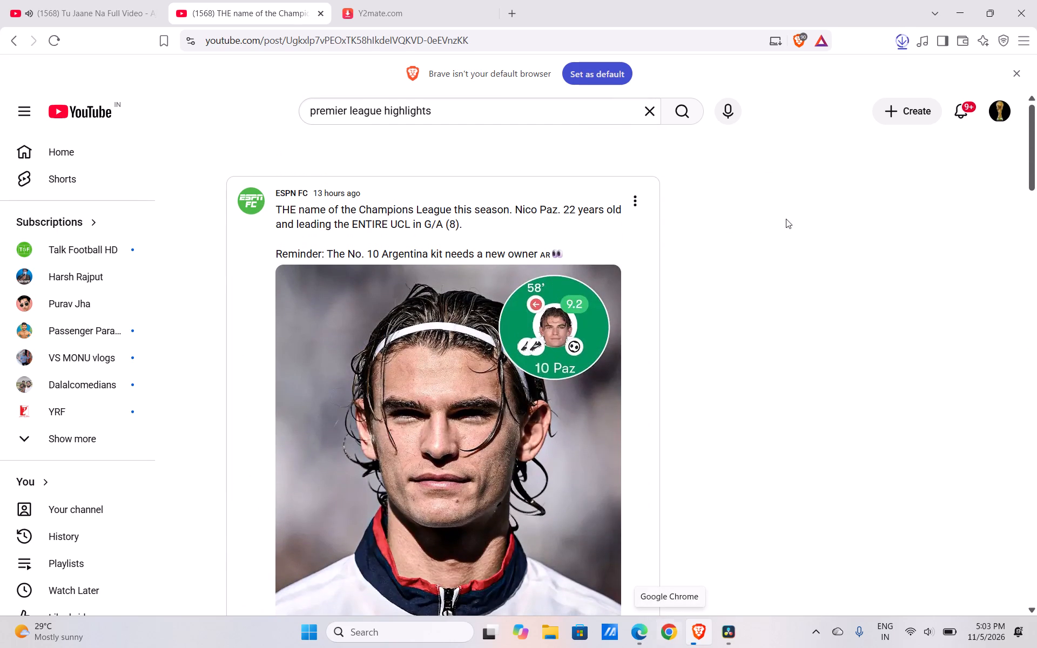
Check the download progress of the Liverpool–Arsenal highlights video again.
{"action": "left_click", "coordinate": [900, 47]}
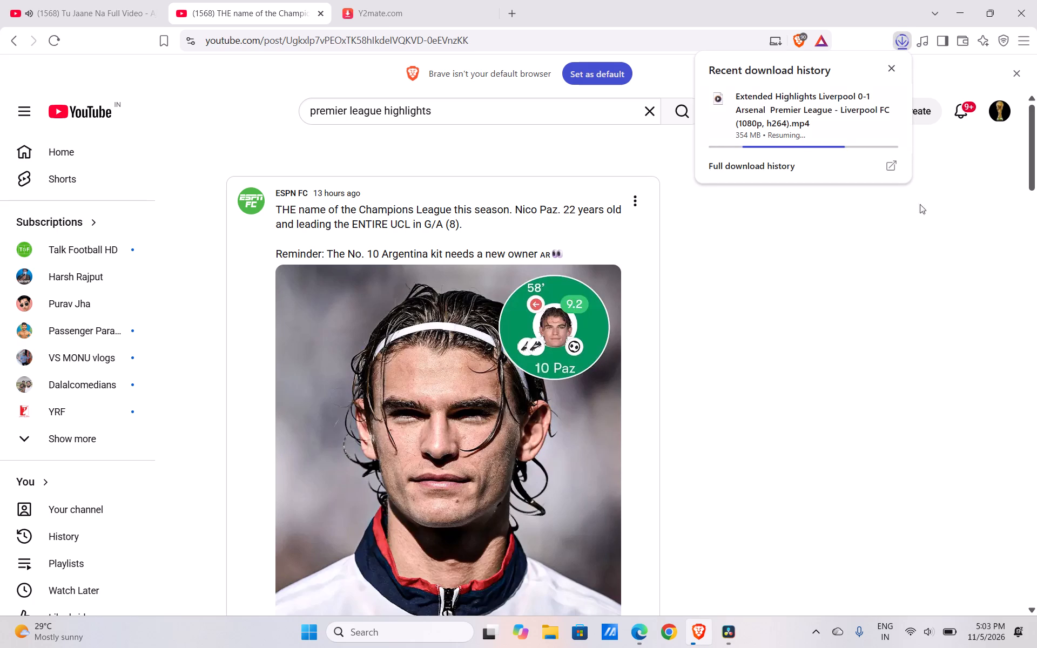
{"action": "left_click", "coordinate": [923, 219]}
Switch to Google Chrome and search Google for "nico paz".
{"action": "left_click", "coordinate": [668, 627]}
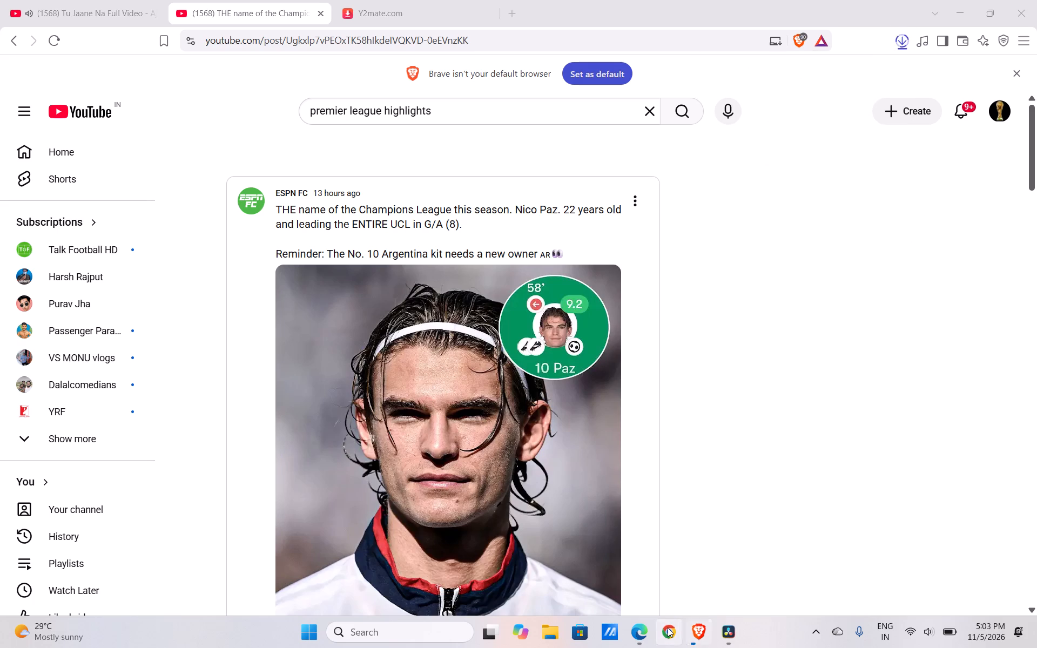
{"action": "left_click", "coordinate": [709, 338]}
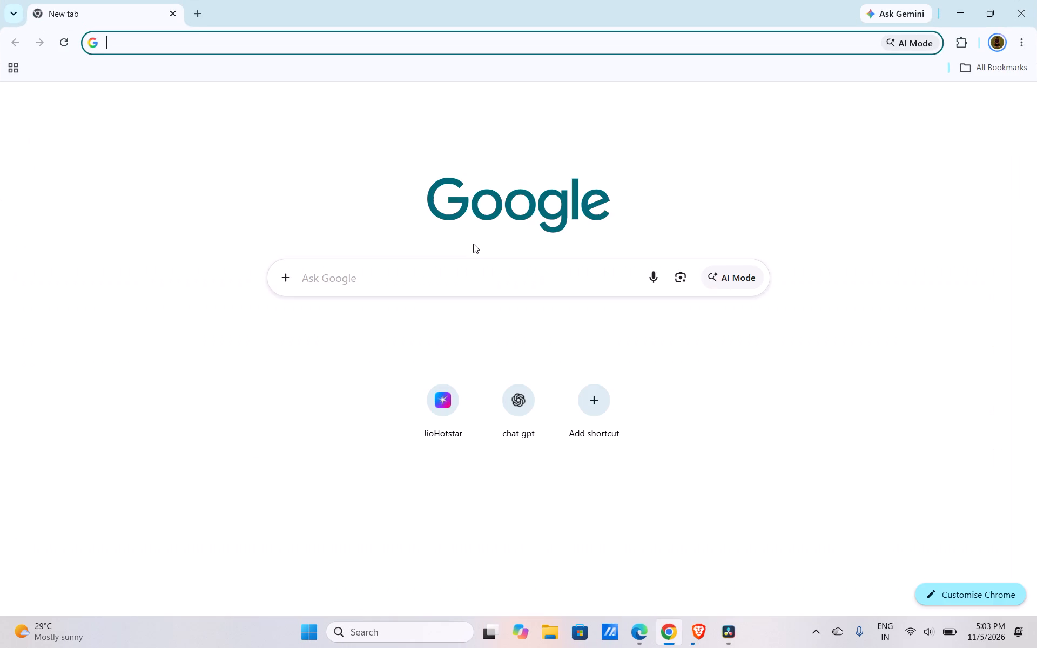
{"action": "type", "text": "nico paz"}
{"action": "key", "text": "Return"}
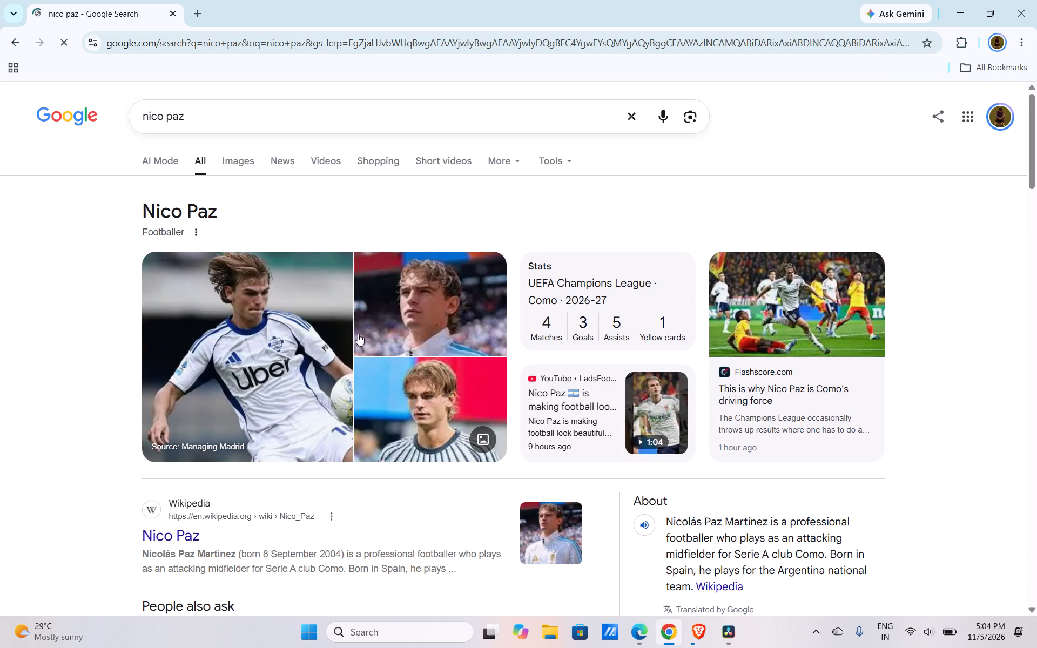
Replace the Google query with a search for "como fc" using the suggested searches.
{"action": "left_click", "coordinate": [633, 114]}
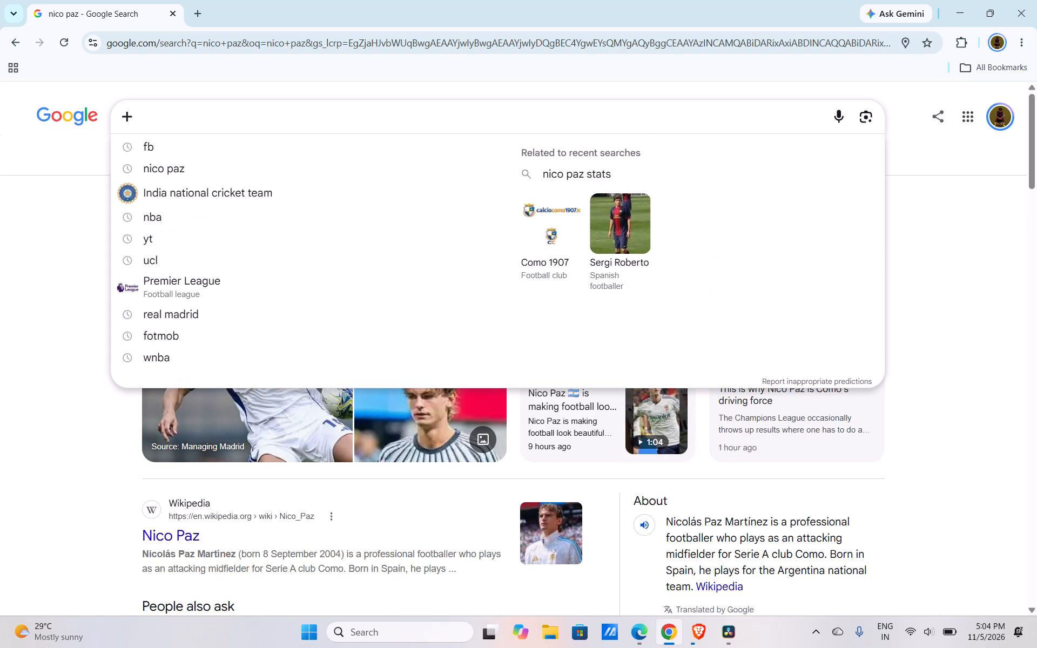
{"action": "type", "text": "como"}
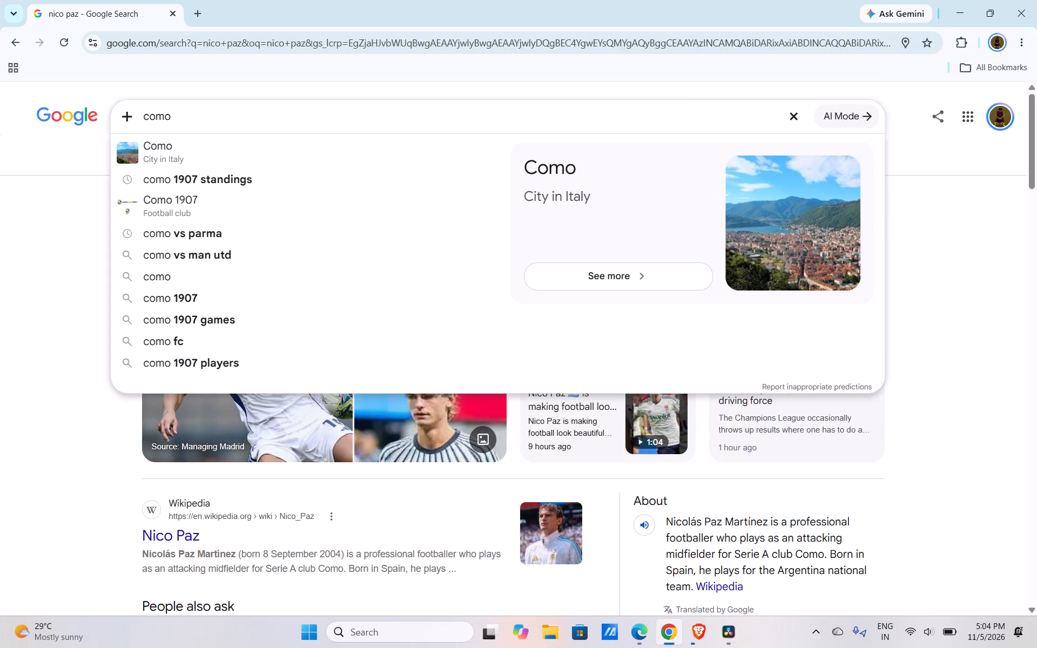
{"action": "key", "text": "Down"}
{"action": "key", "text": "Down"}
{"action": "key", "text": "Down"}
{"action": "key", "text": "Return"}
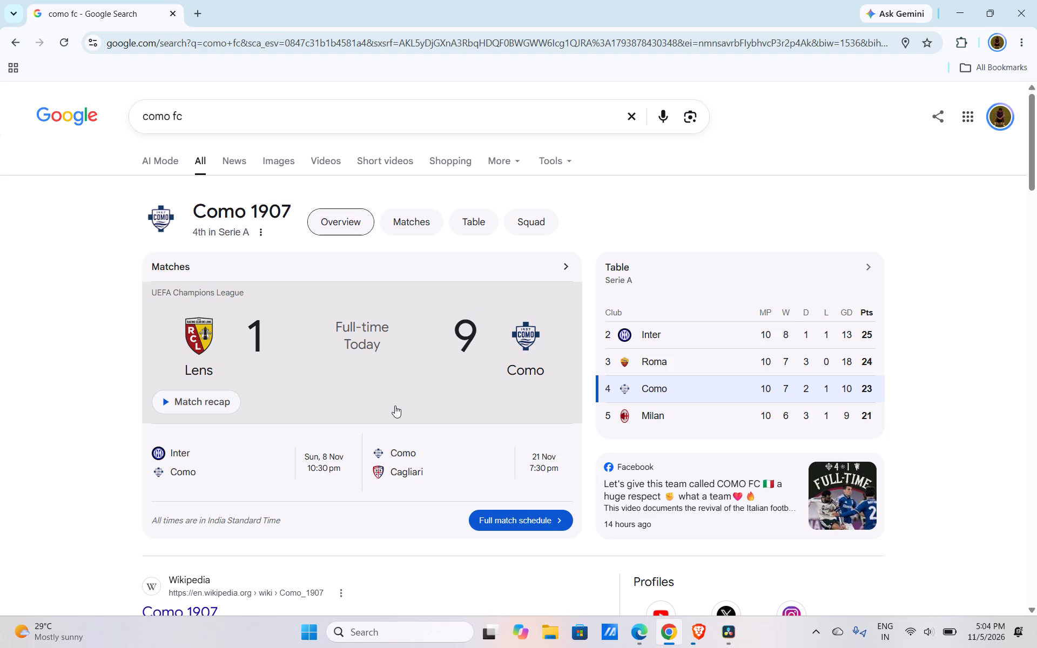
View the details of the upcoming Inter vs Como match and return to the search results.
{"action": "left_click", "coordinate": [226, 458]}
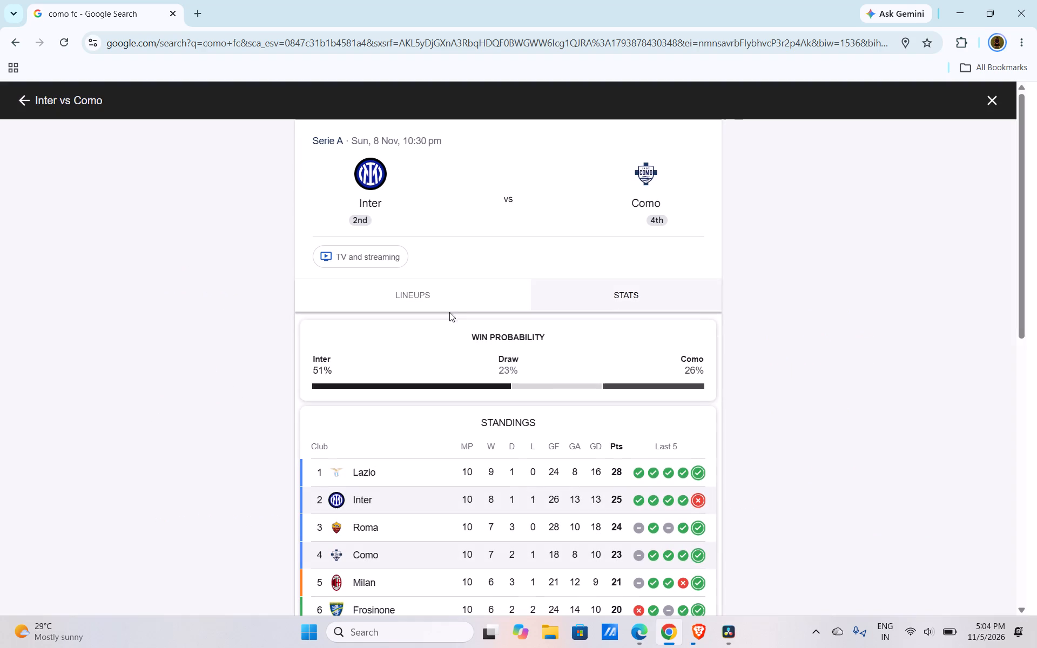
{"action": "left_click", "coordinate": [15, 96]}
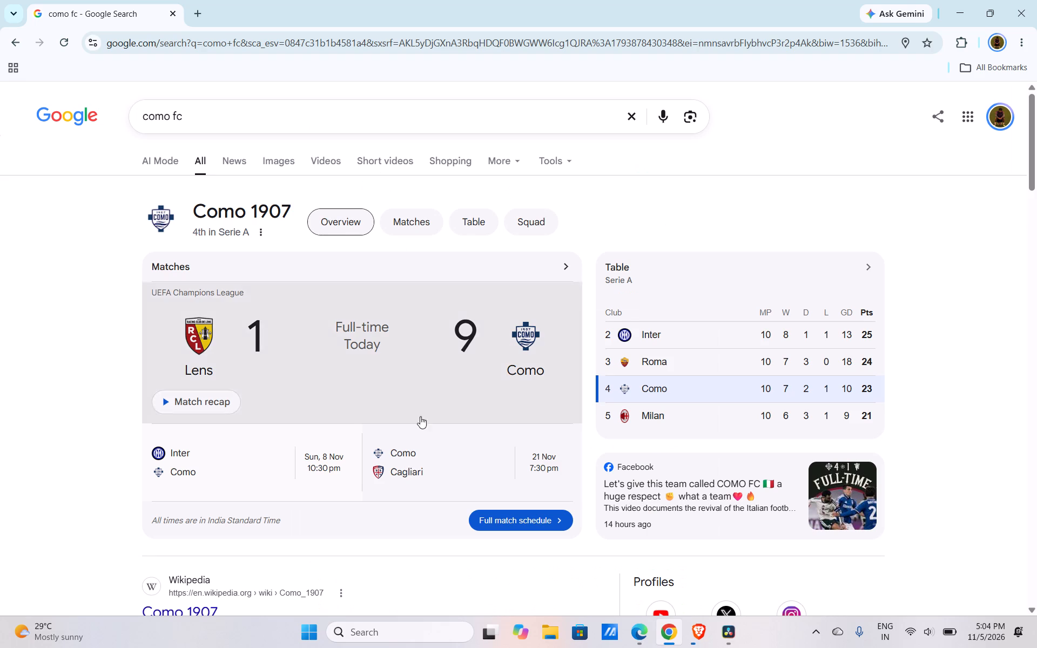
Look through Como's full match schedule for the upcoming fixtures, closing it when done.
{"action": "left_click", "coordinate": [510, 526]}
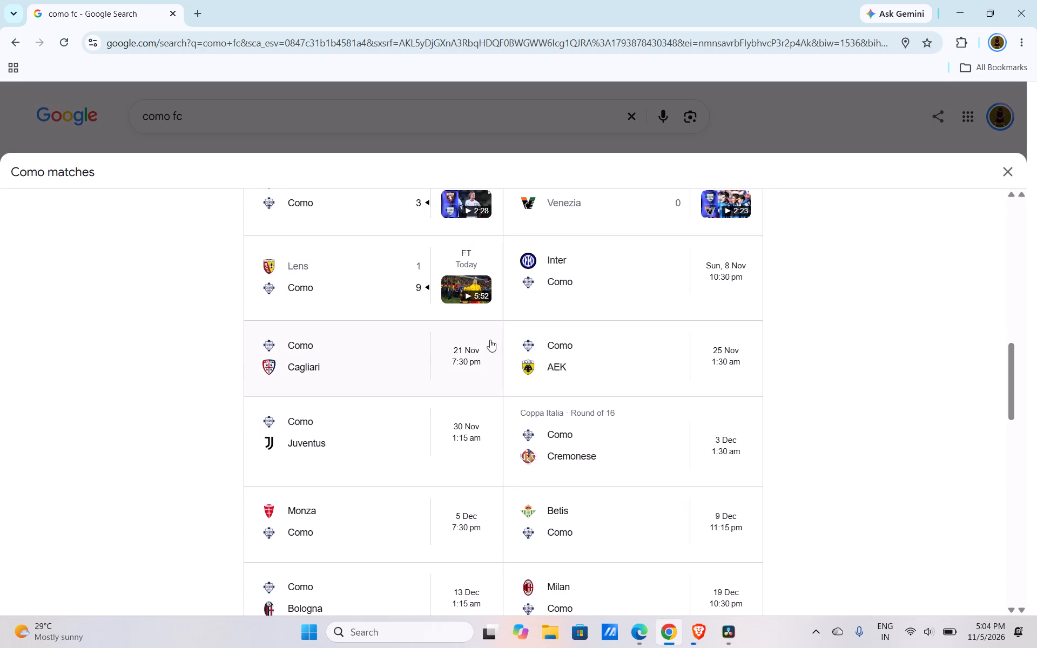
{"action": "scroll", "coordinate": [376, 481], "scroll_direction": "down", "scroll_amount": 1}
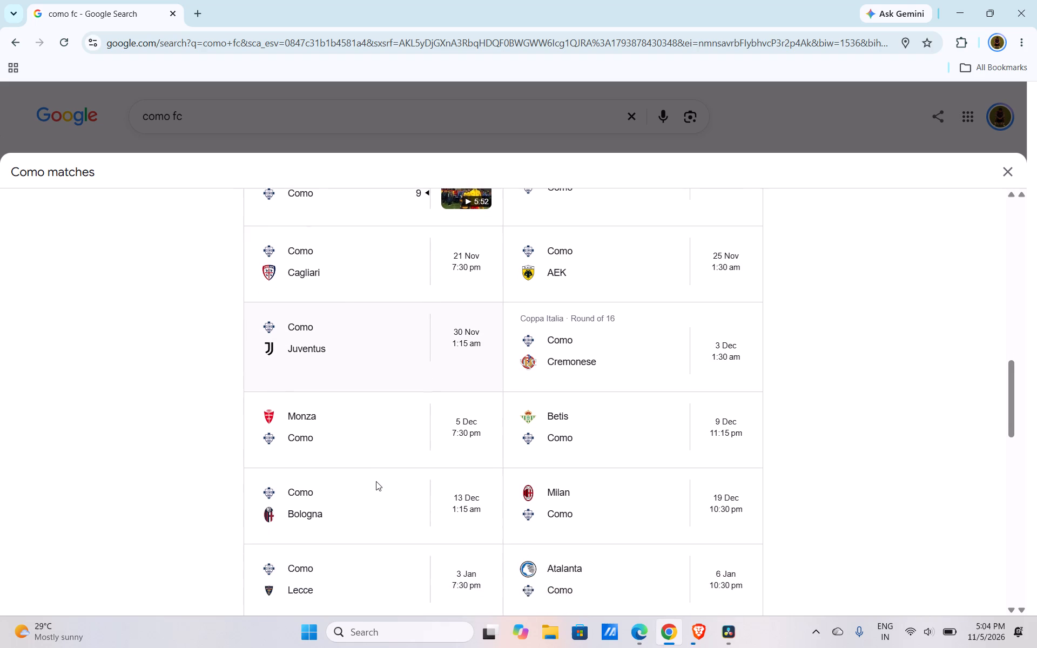
{"action": "scroll", "coordinate": [376, 481], "scroll_direction": "down", "scroll_amount": 3}
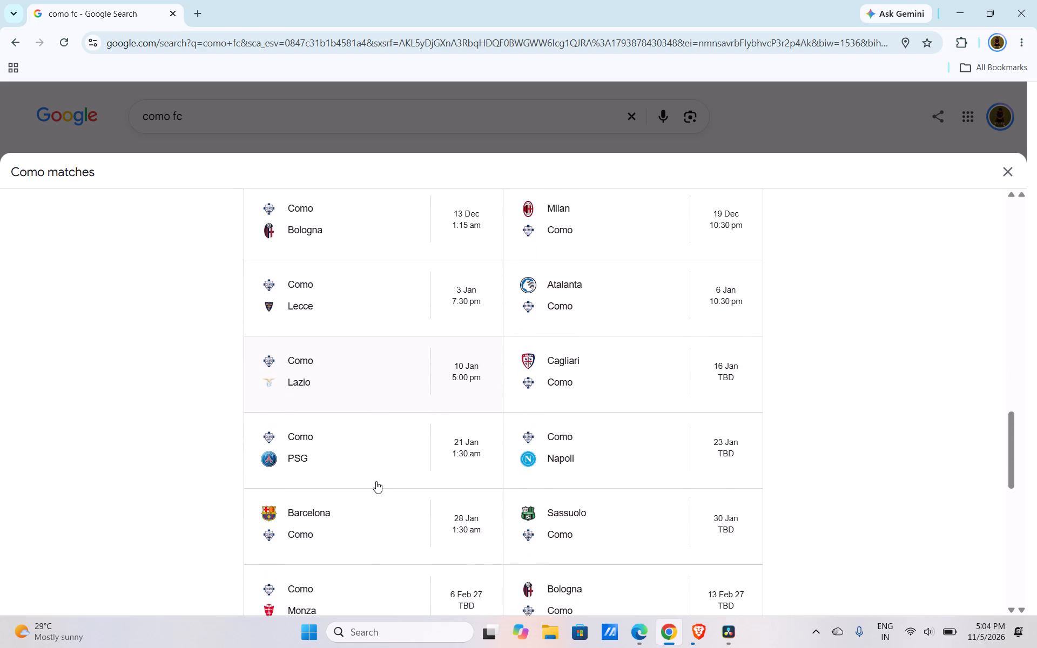
{"action": "scroll", "coordinate": [376, 481], "scroll_direction": "down", "scroll_amount": 2}
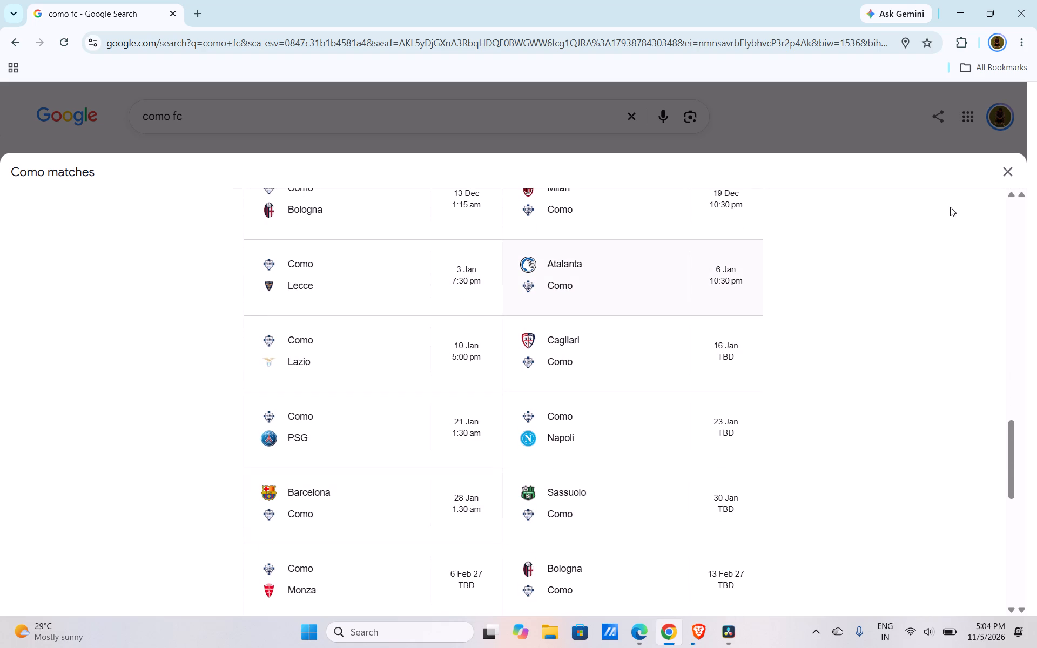
{"action": "left_click", "coordinate": [1008, 177]}
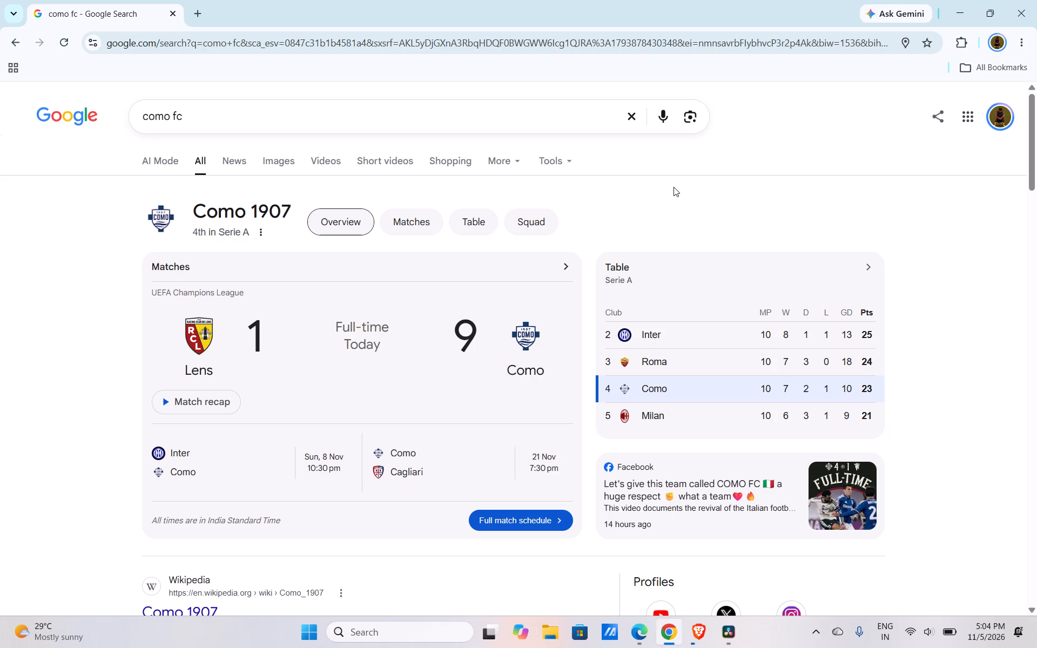
Close the Google Chrome window and put the Brave window away to return to DaVinci Resolve.
{"action": "left_click", "coordinate": [1036, 0]}
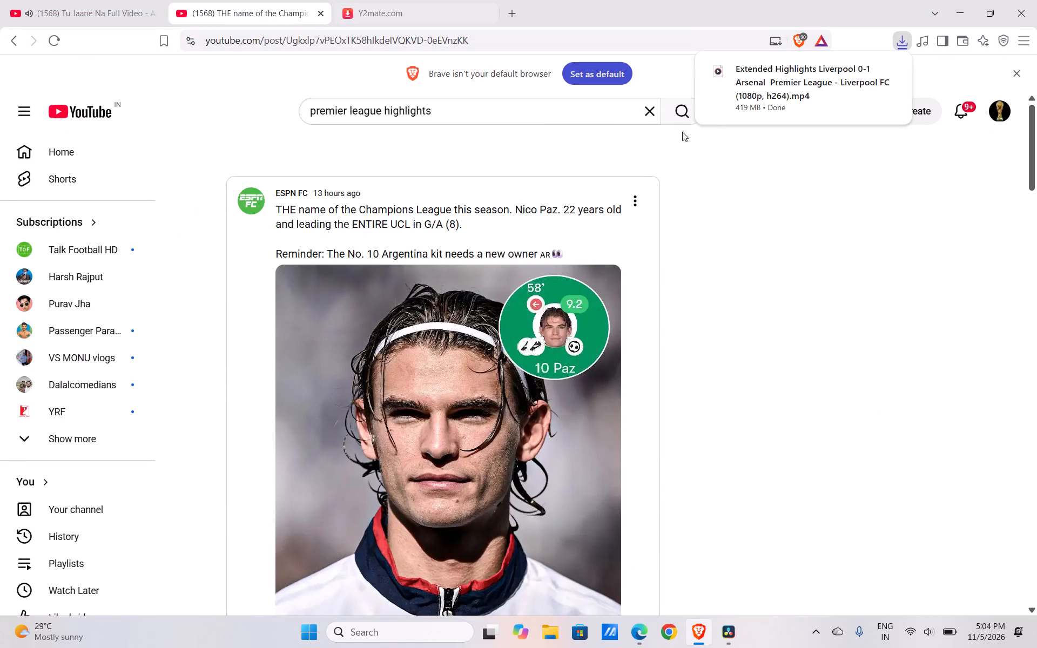
{"action": "left_click", "coordinate": [965, 8]}
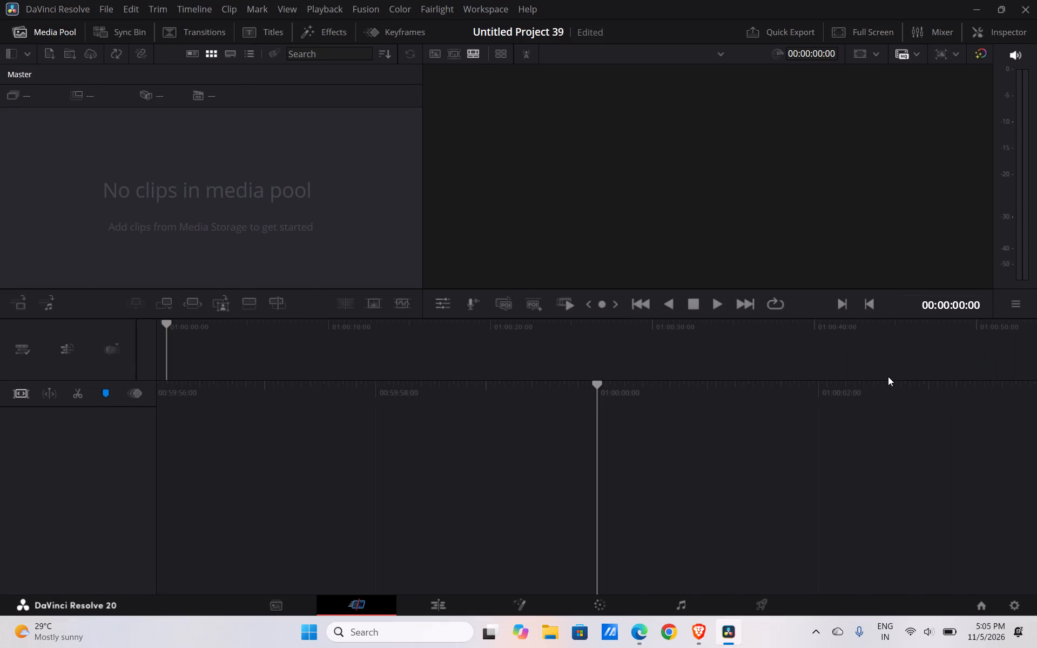
Import the Extended Highlights Liverpool 0-1 Arsenal MP4 from the Downloads folder into the project's media pool.
{"action": "key", "text": "ctrl+i"}
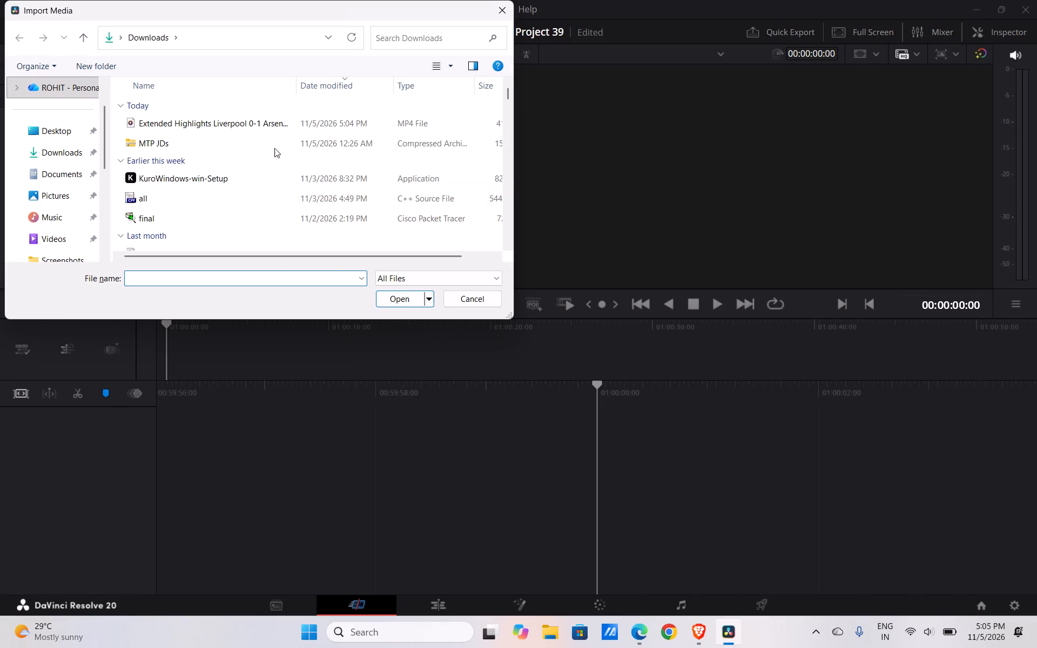
{"action": "left_click", "coordinate": [260, 126]}
{"action": "left_click", "coordinate": [402, 301]}
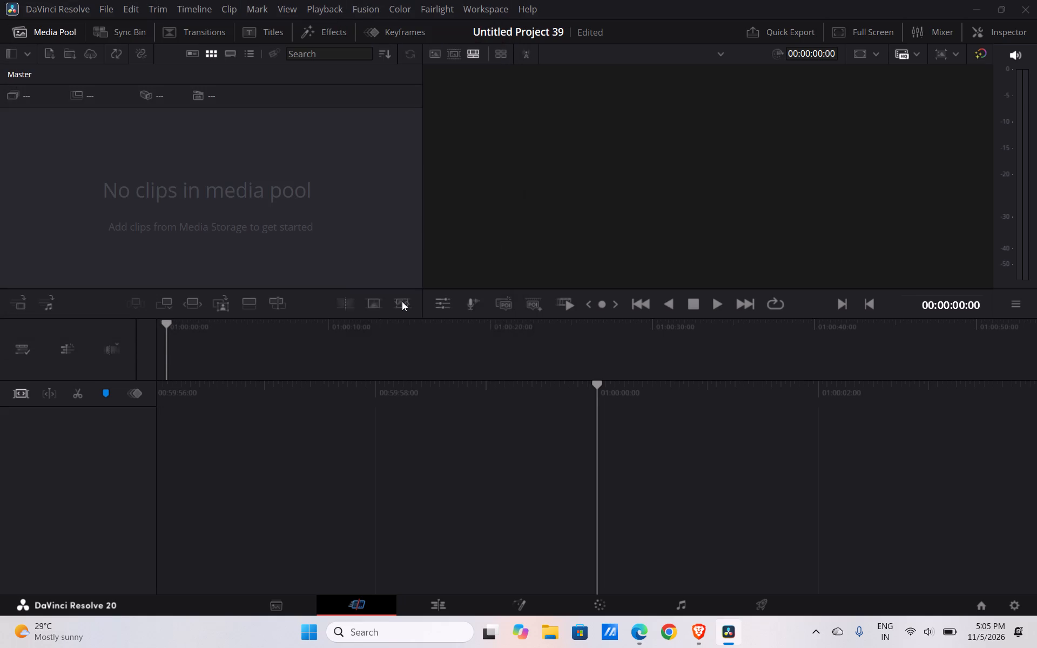
{"action": "left_click", "coordinate": [572, 377]}
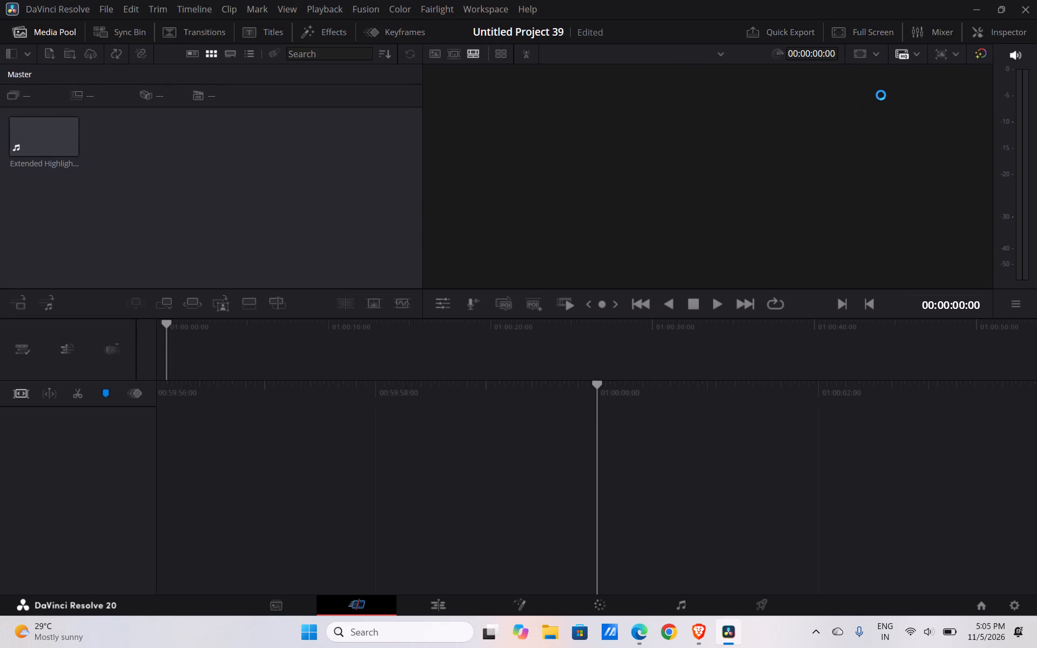
Minimize DaVinci Resolve and launch the Kuro application from the desktop.
{"action": "left_click", "coordinate": [983, 9]}
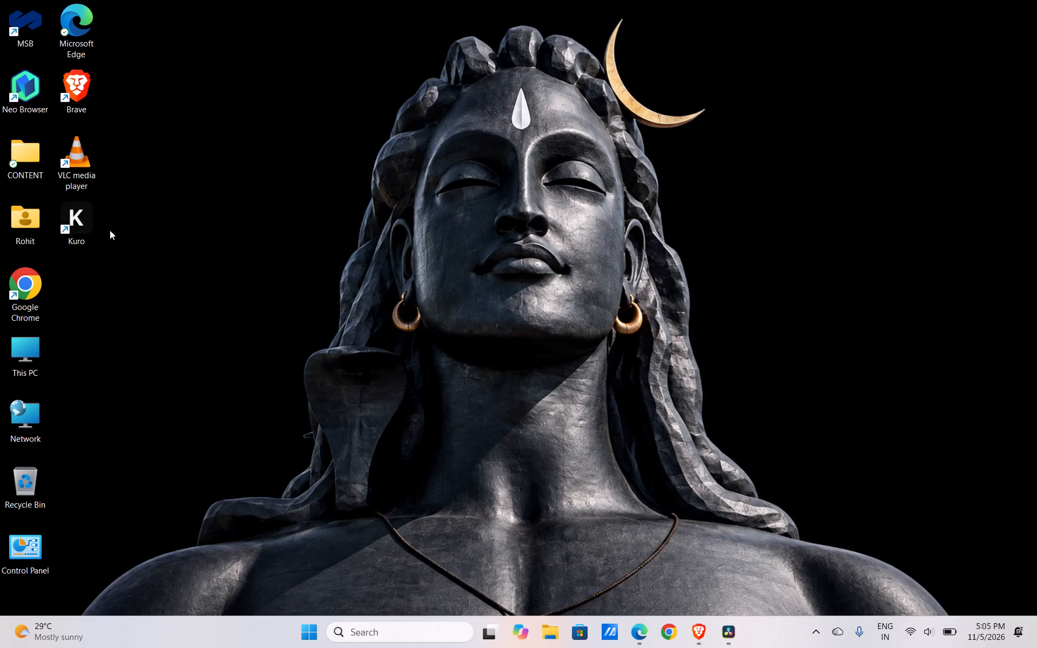
{"action": "double_click", "coordinate": [67, 220]}
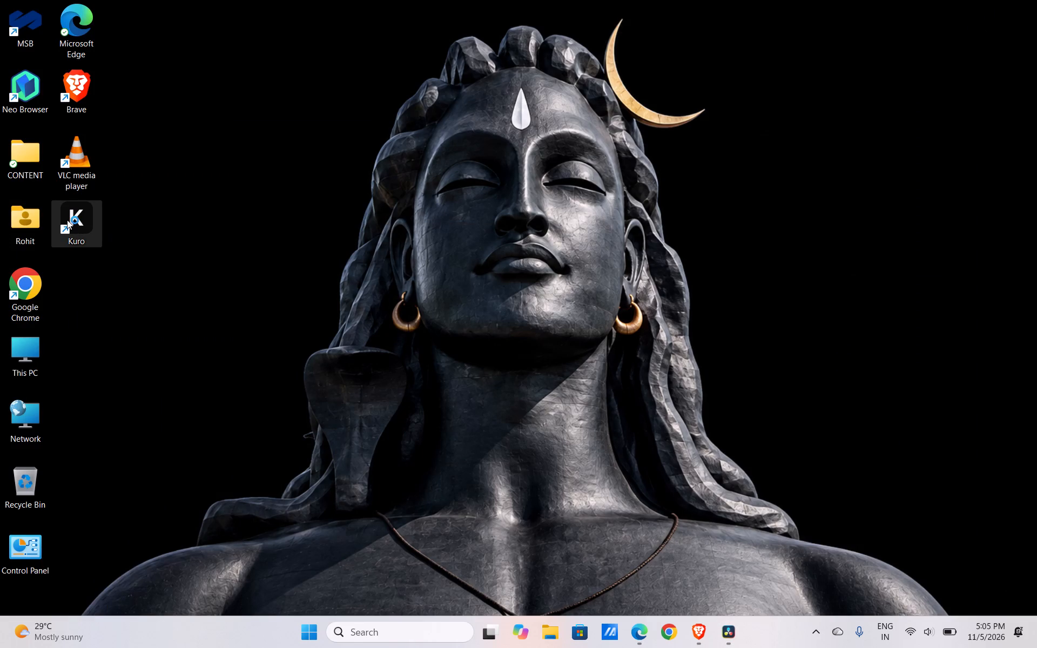
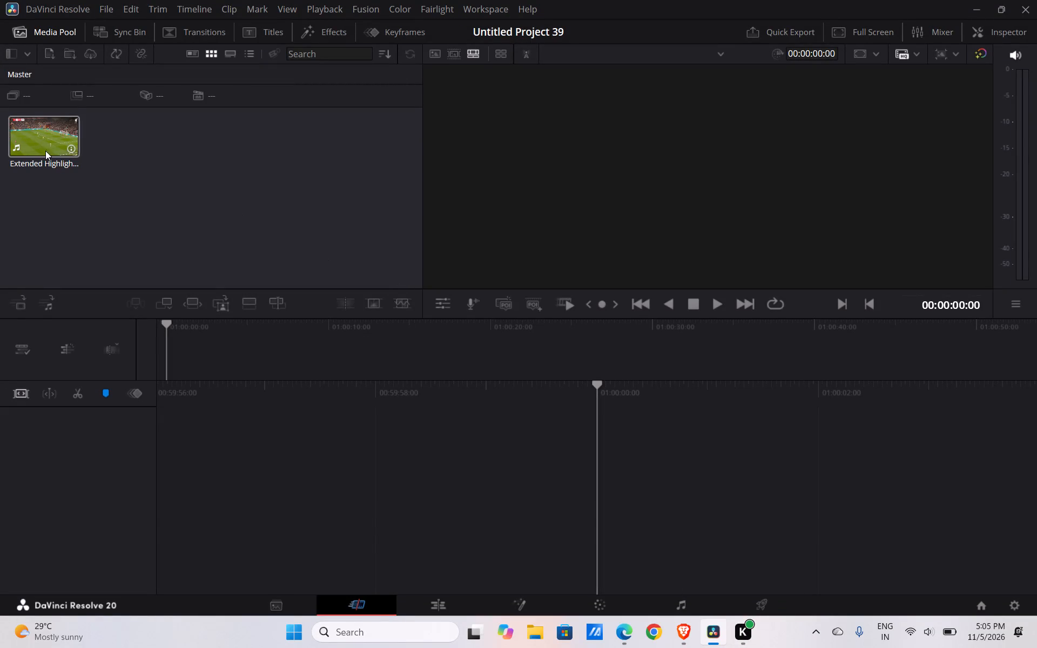
Place the Extended Highlights Liverpool 0-1 Arsenal clip on a new timeline and open it on the Edit page.
{"action": "left_click_drag", "start_coordinate": [38, 146], "coordinate": [298, 437]}
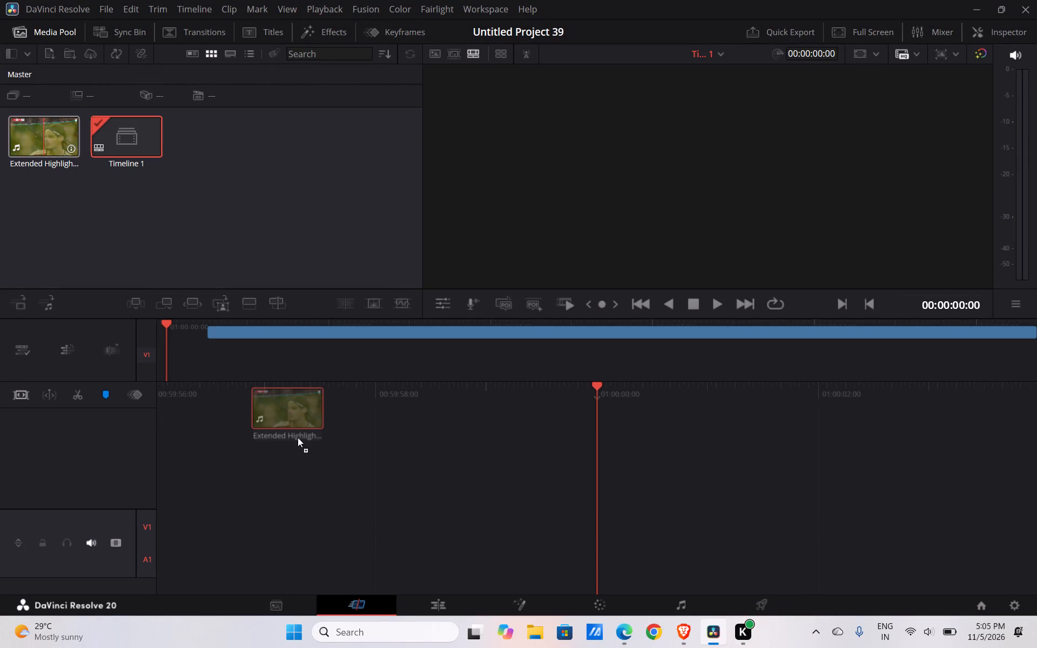
{"action": "left_click_drag", "start_coordinate": [298, 437], "coordinate": [193, 497]}
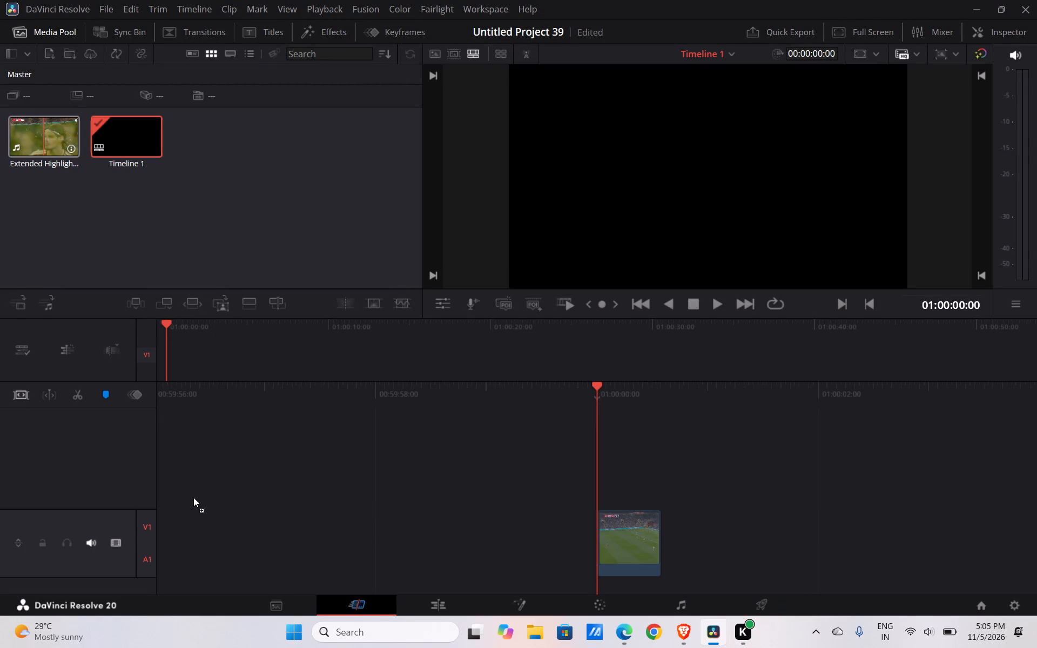
{"action": "left_click_drag", "start_coordinate": [193, 497], "coordinate": [200, 481]}
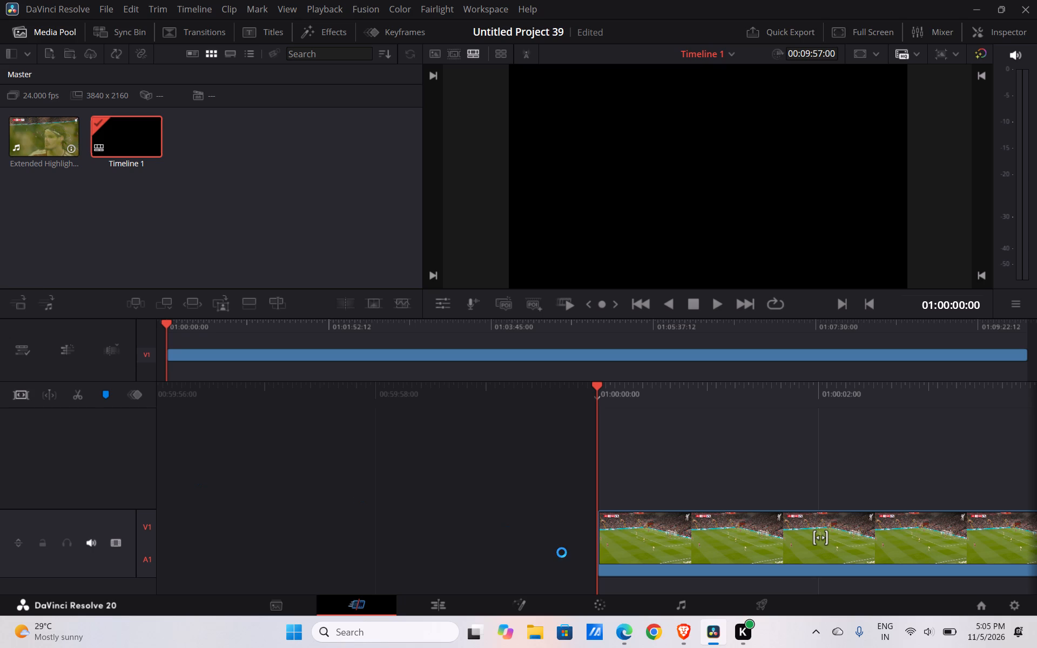
{"action": "left_click", "coordinate": [468, 552]}
{"action": "left_click", "coordinate": [443, 604]}
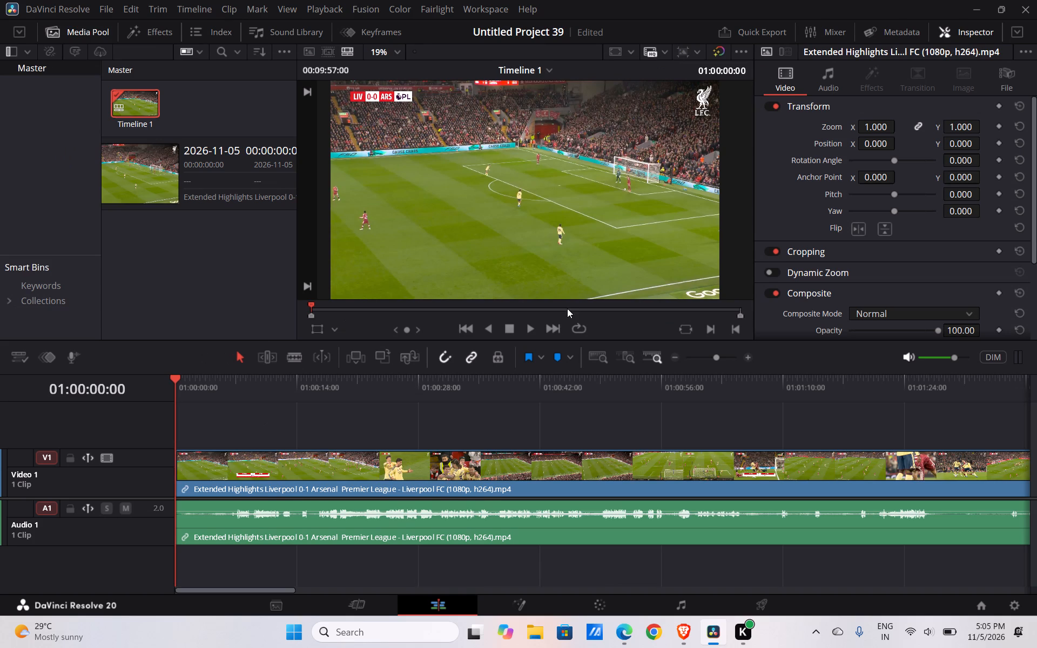
Mute the monitoring audio for timeline playback.
{"action": "left_click", "coordinate": [907, 357]}
Preview the opening attack, split the clip at 01:00:10:11 and ripple delete the section before the cut.
{"action": "left_click", "coordinate": [533, 329]}
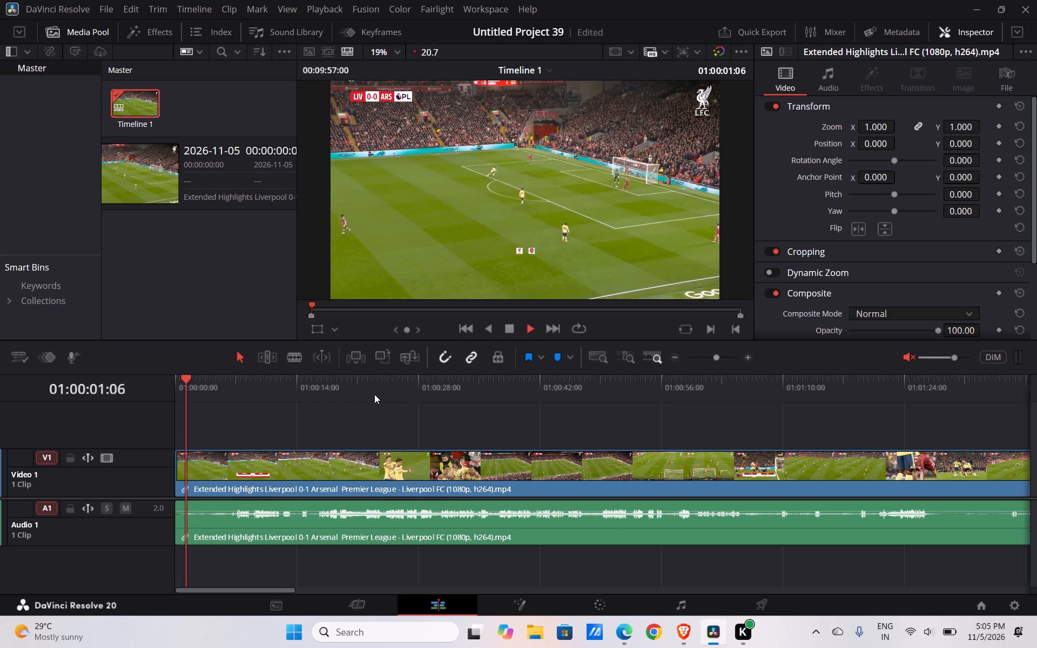
{"action": "left_click", "coordinate": [374, 394]}
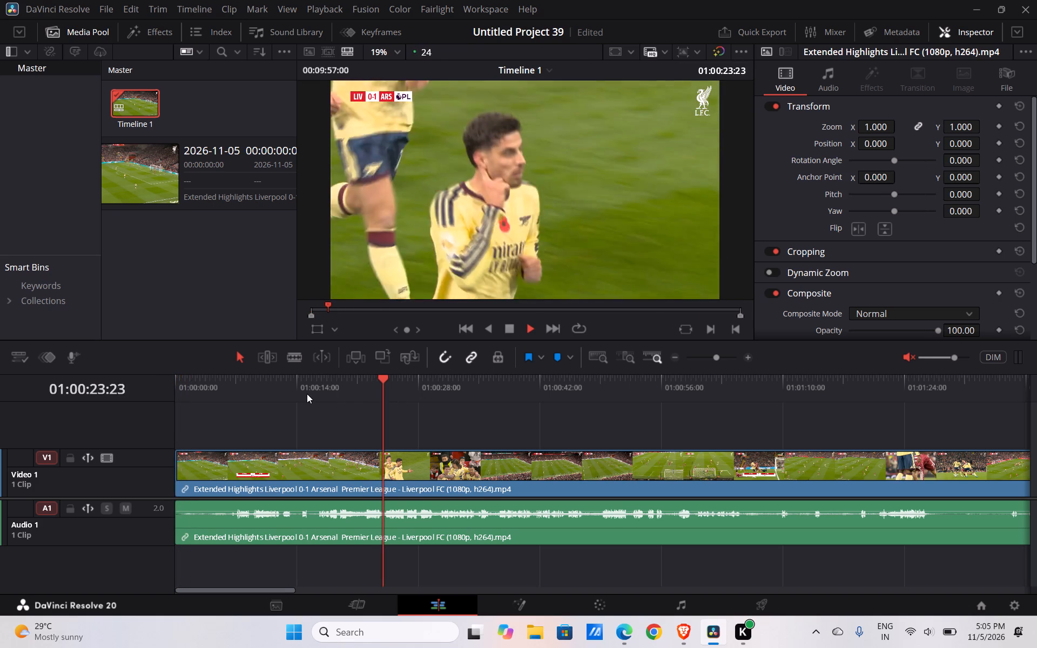
{"action": "left_click", "coordinate": [307, 392]}
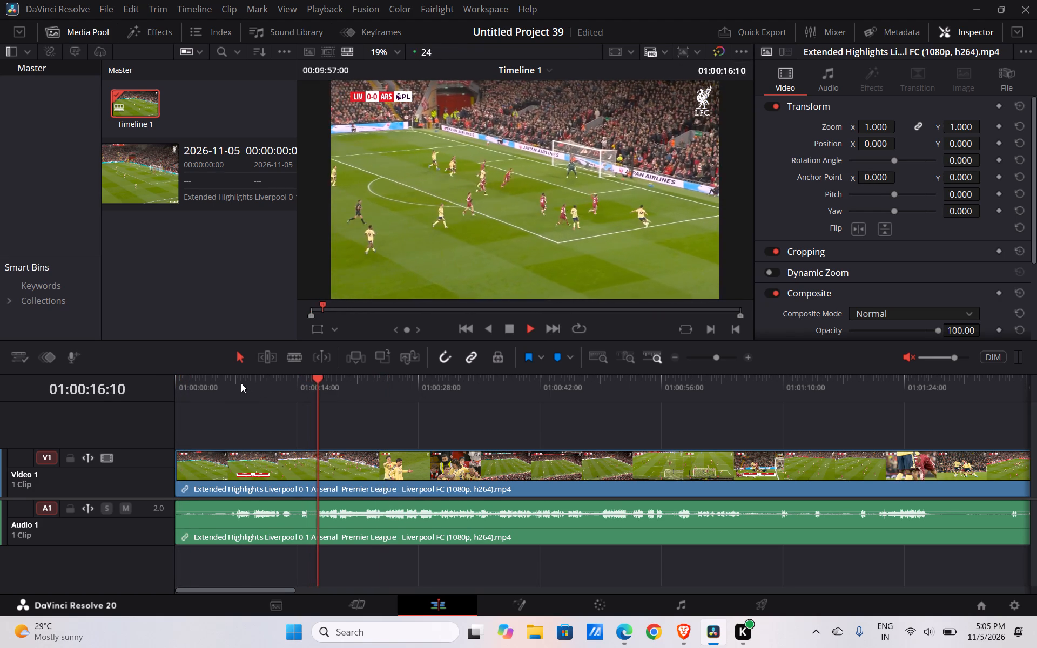
{"action": "left_click", "coordinate": [241, 383]}
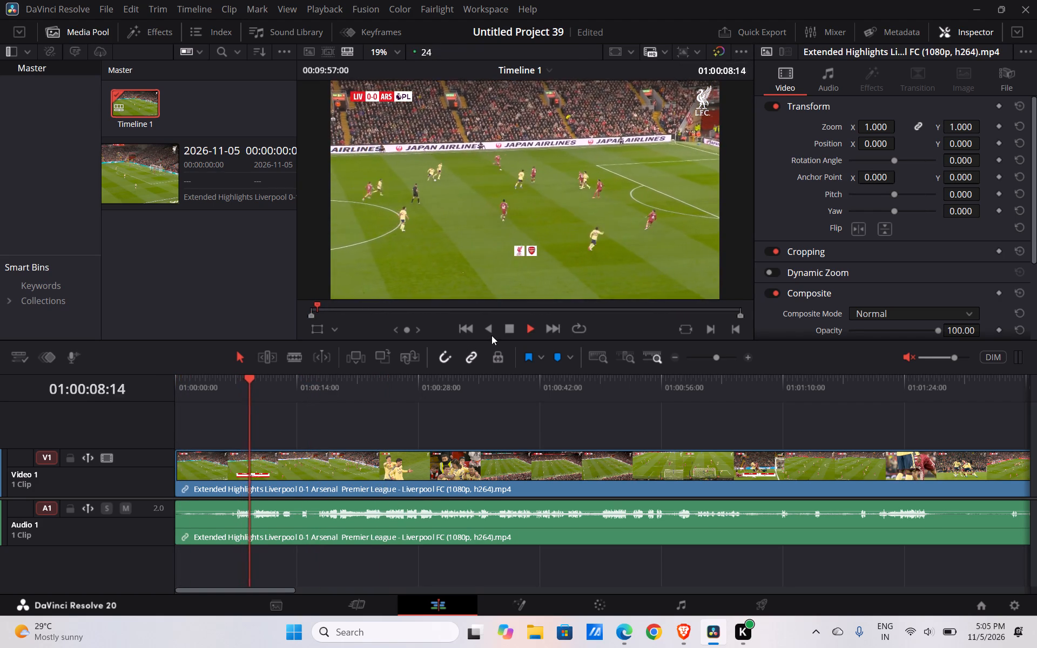
{"action": "left_click", "coordinate": [505, 329]}
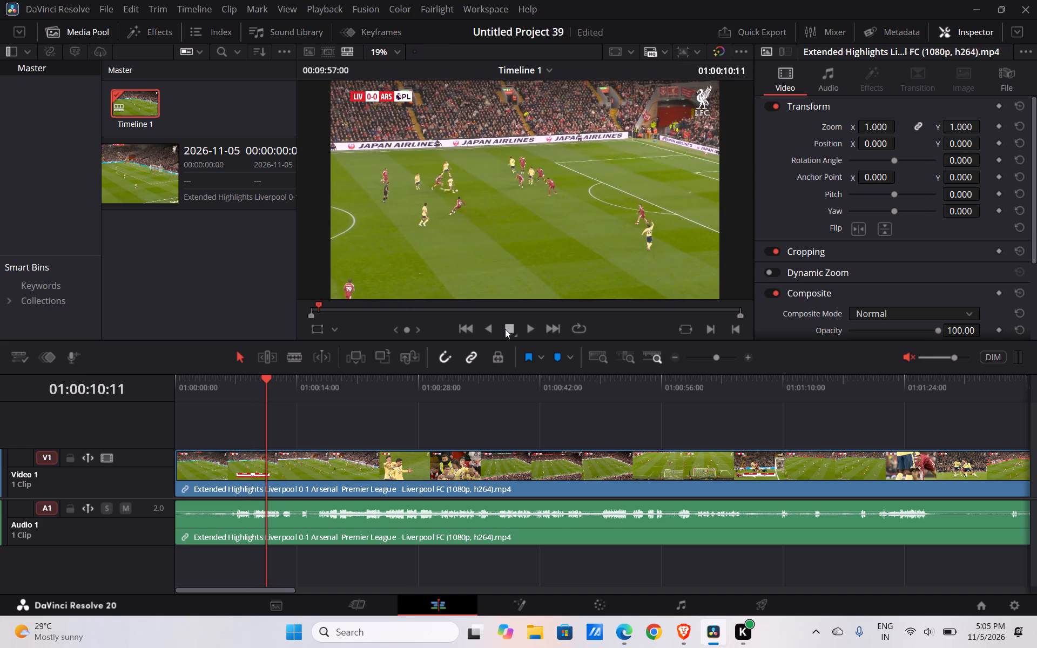
{"action": "left_click", "coordinate": [298, 359]}
{"action": "left_click", "coordinate": [264, 466]}
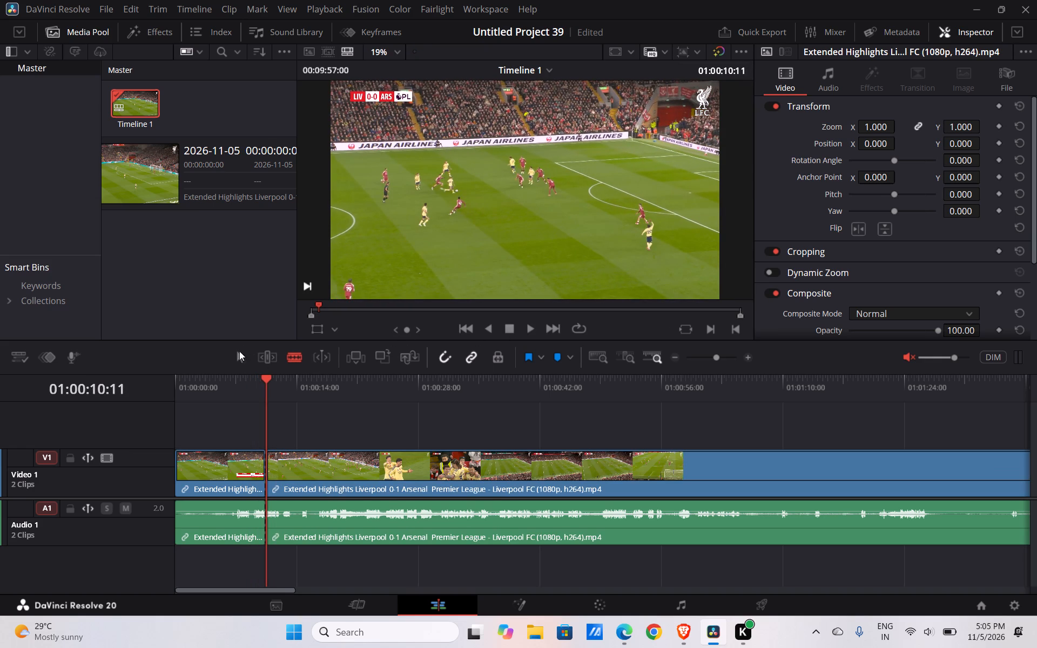
{"action": "left_click", "coordinate": [236, 355]}
{"action": "left_click", "coordinate": [229, 473]}
{"action": "key", "text": "Delete"}
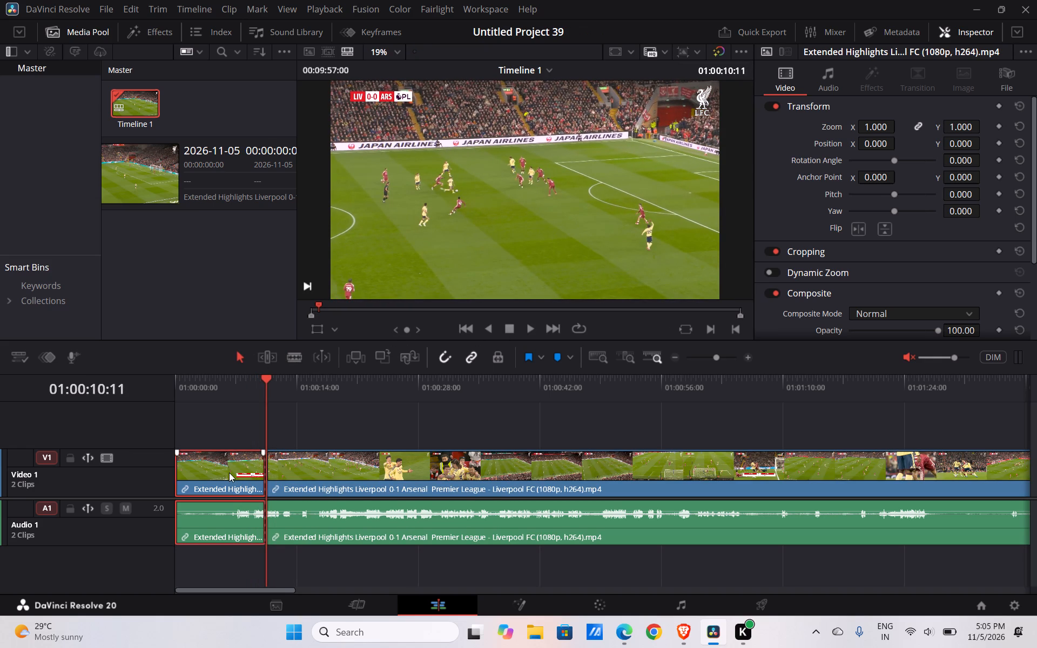
Play the new opening, split the clip at 01:00:03:17 and ripple delete the short piece before the cut.
{"action": "left_click", "coordinate": [529, 328]}
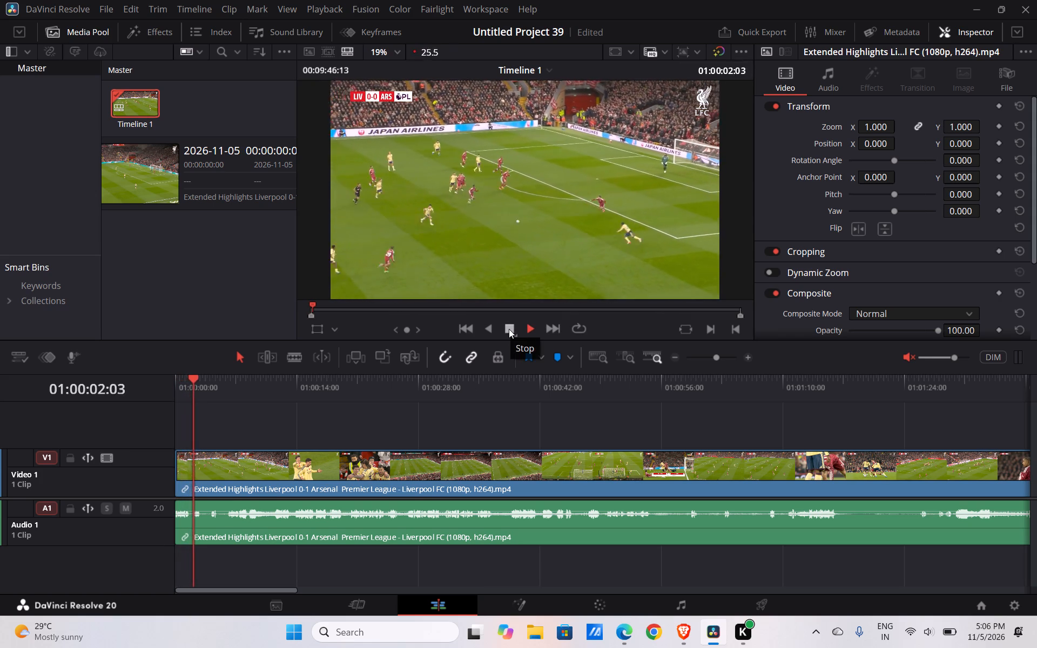
{"action": "left_click", "coordinate": [509, 329]}
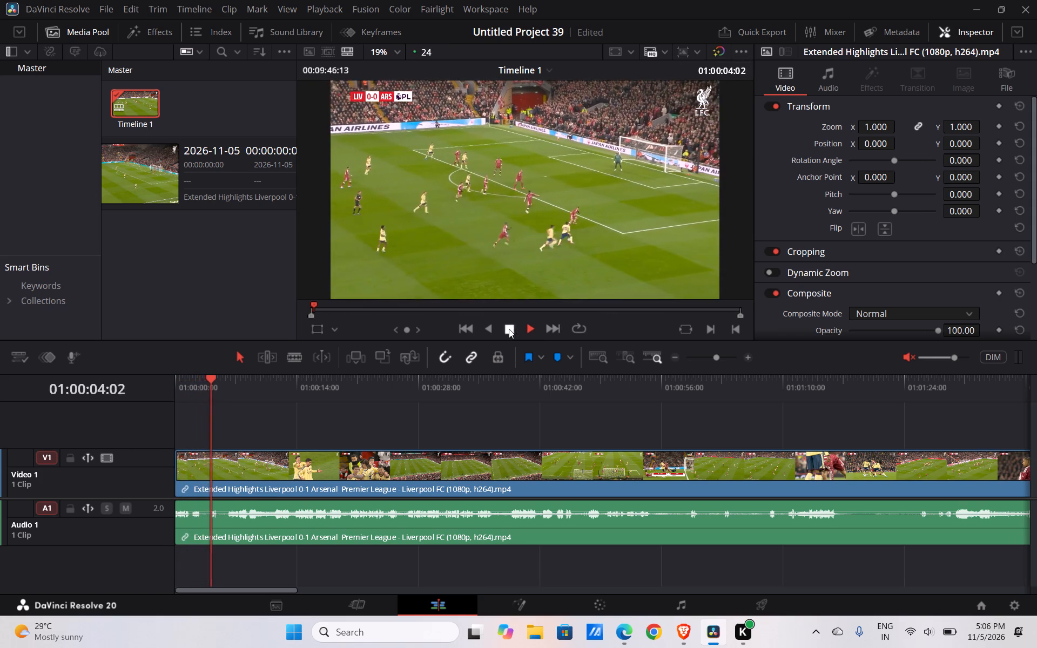
{"action": "left_click", "coordinate": [207, 388]}
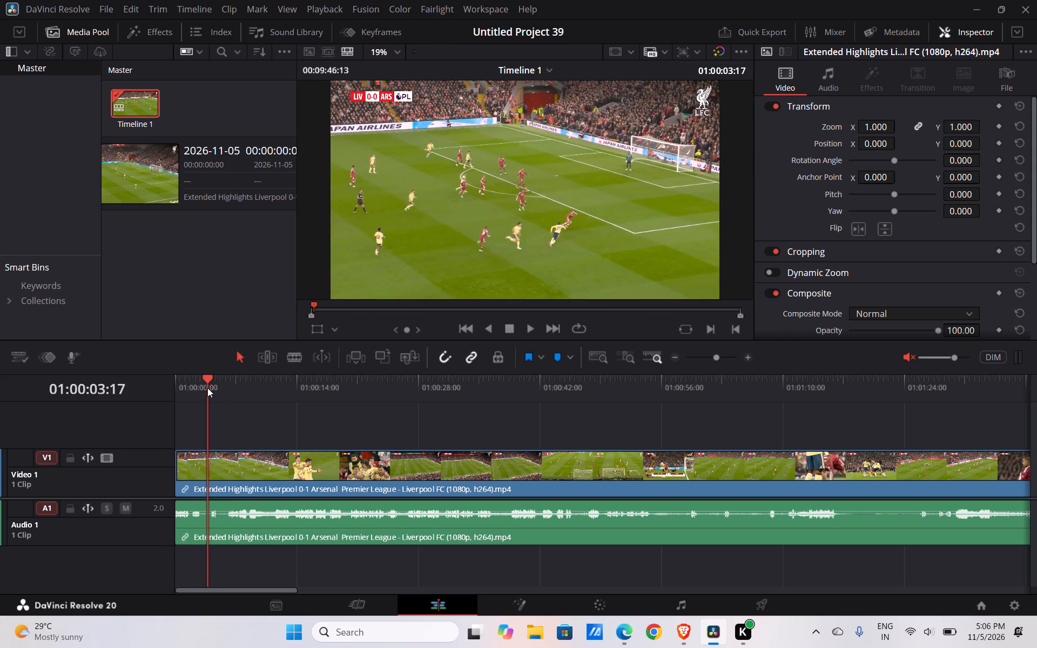
{"action": "left_click", "coordinate": [297, 354]}
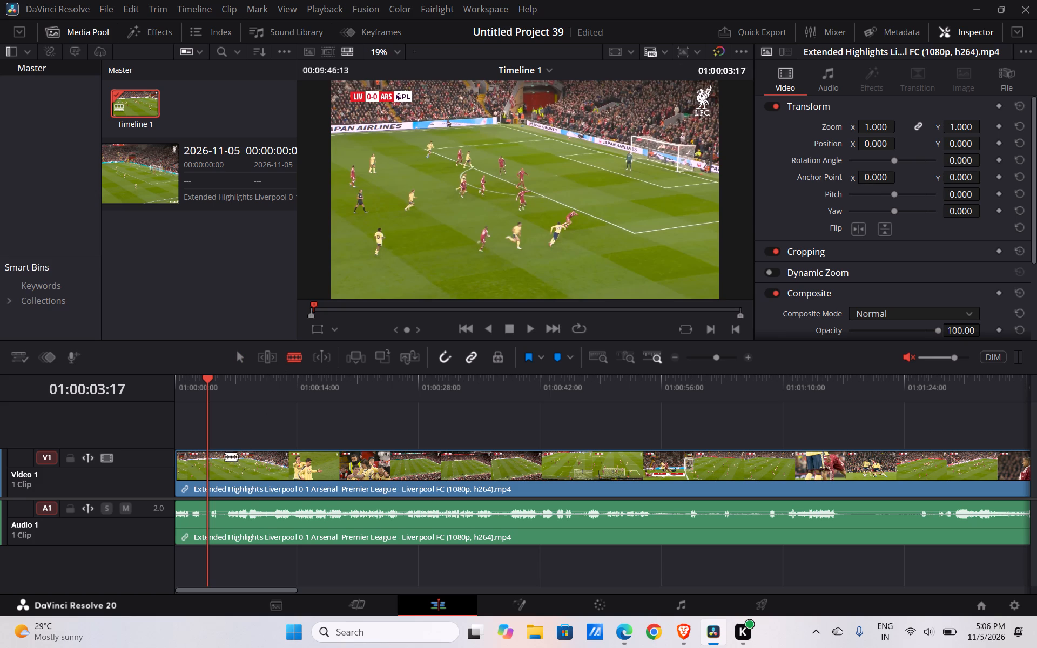
{"action": "left_click", "coordinate": [208, 463]}
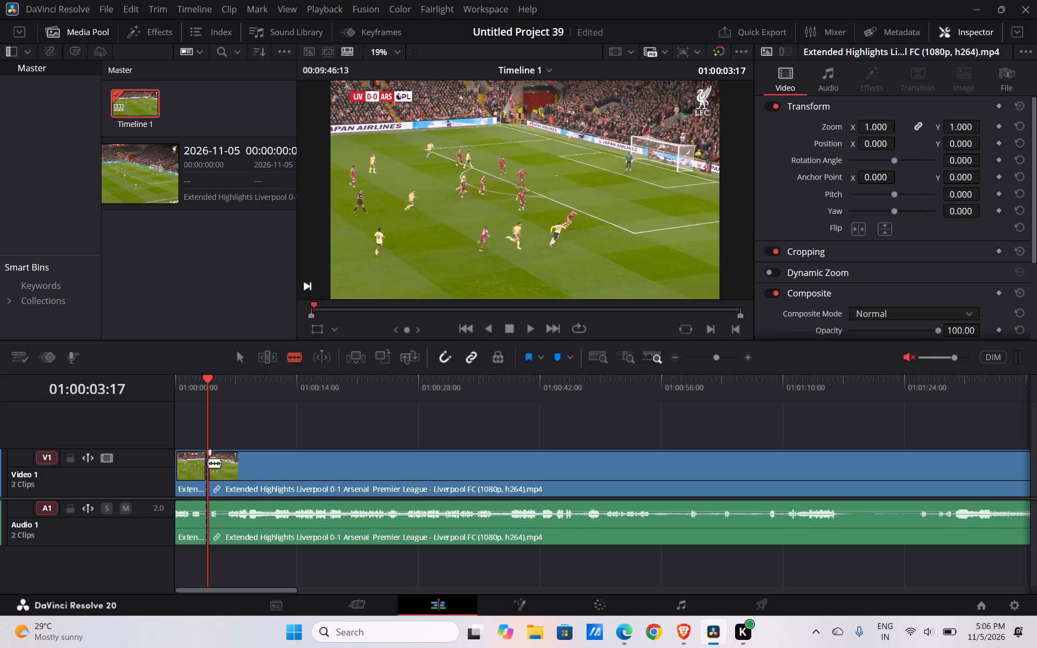
{"action": "left_click", "coordinate": [241, 359]}
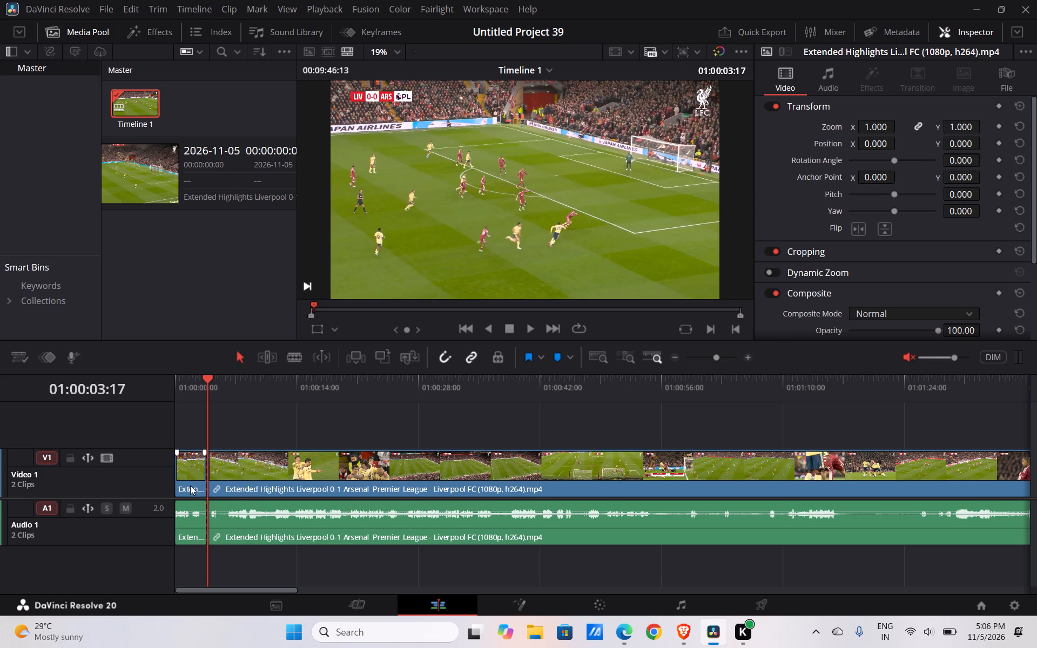
{"action": "left_click", "coordinate": [194, 474]}
{"action": "key", "text": "Delete"}
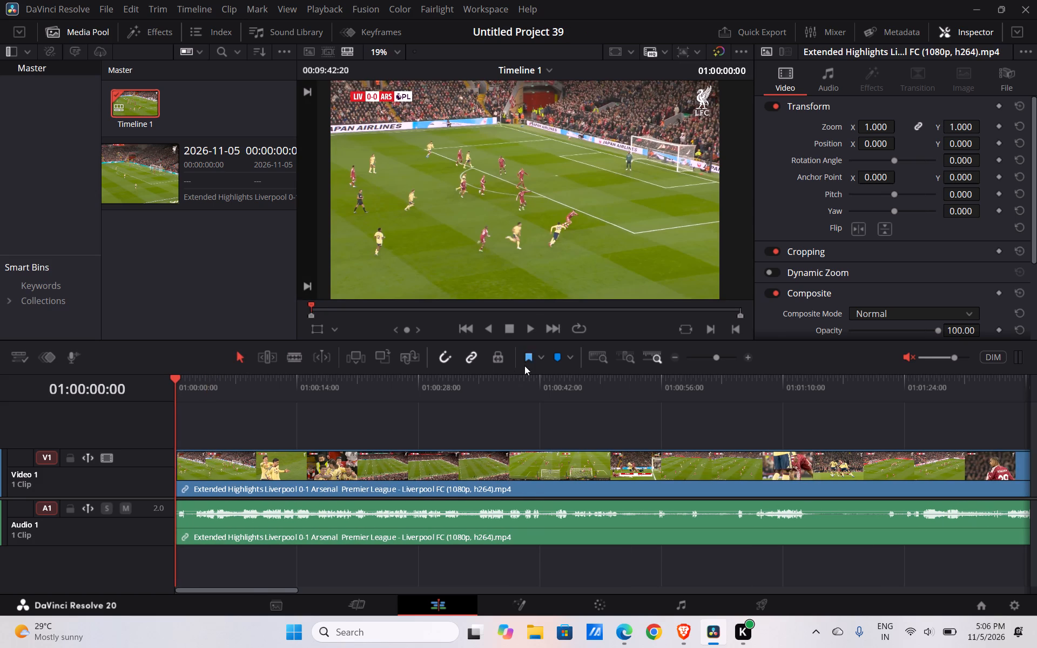
Play through the Arsenal goal and split the clip at 01:00:04:21, just after the ball goes in.
{"action": "left_click", "coordinate": [527, 329]}
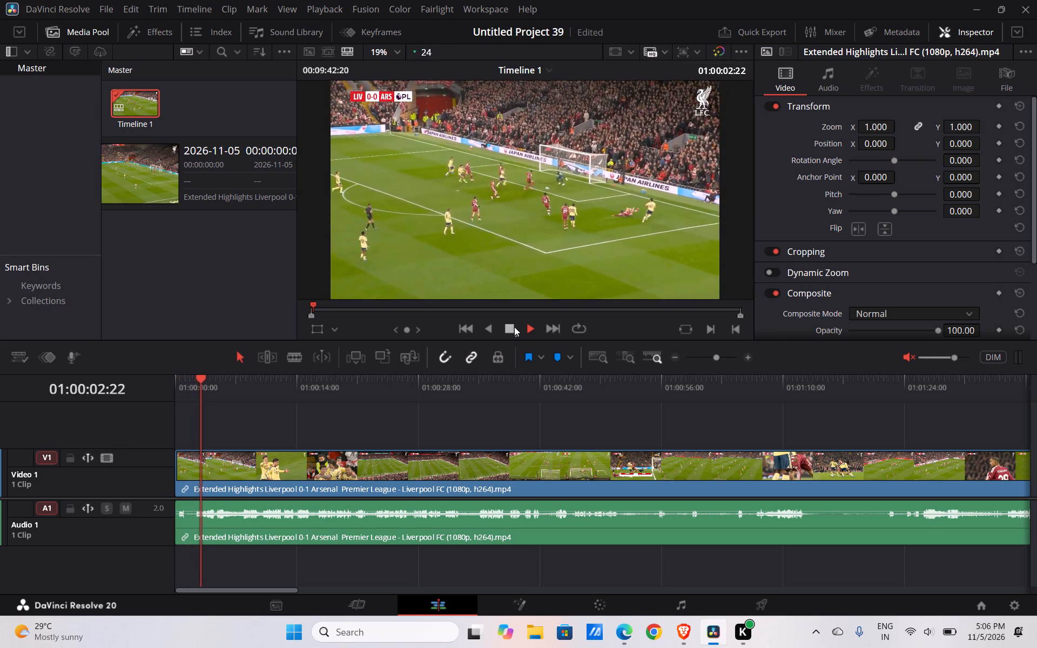
{"action": "left_click", "coordinate": [515, 325]}
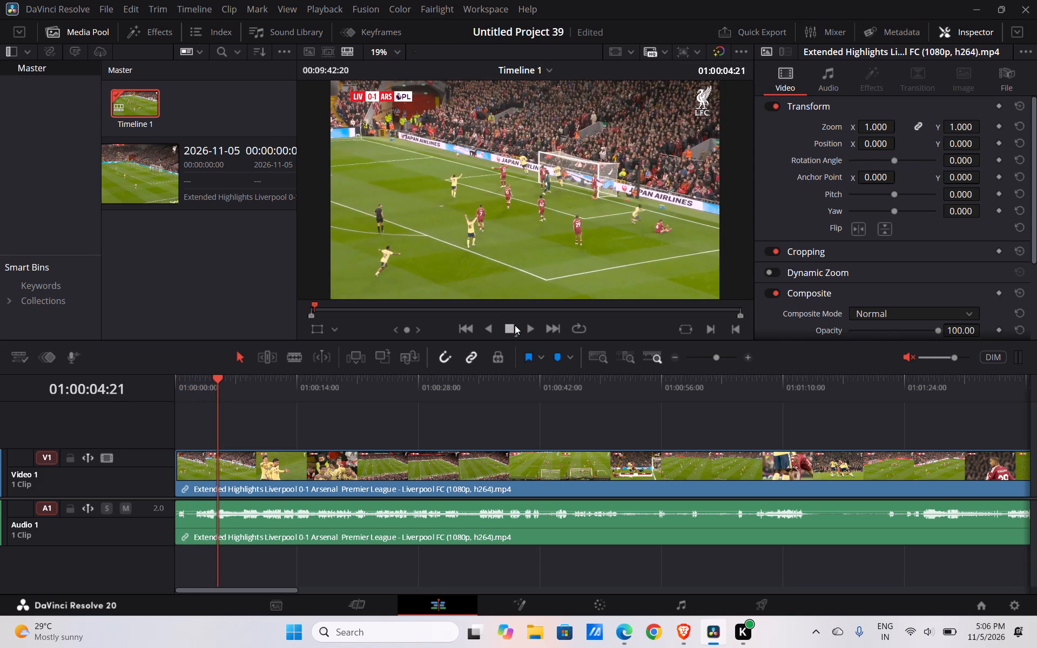
{"action": "left_click", "coordinate": [298, 355]}
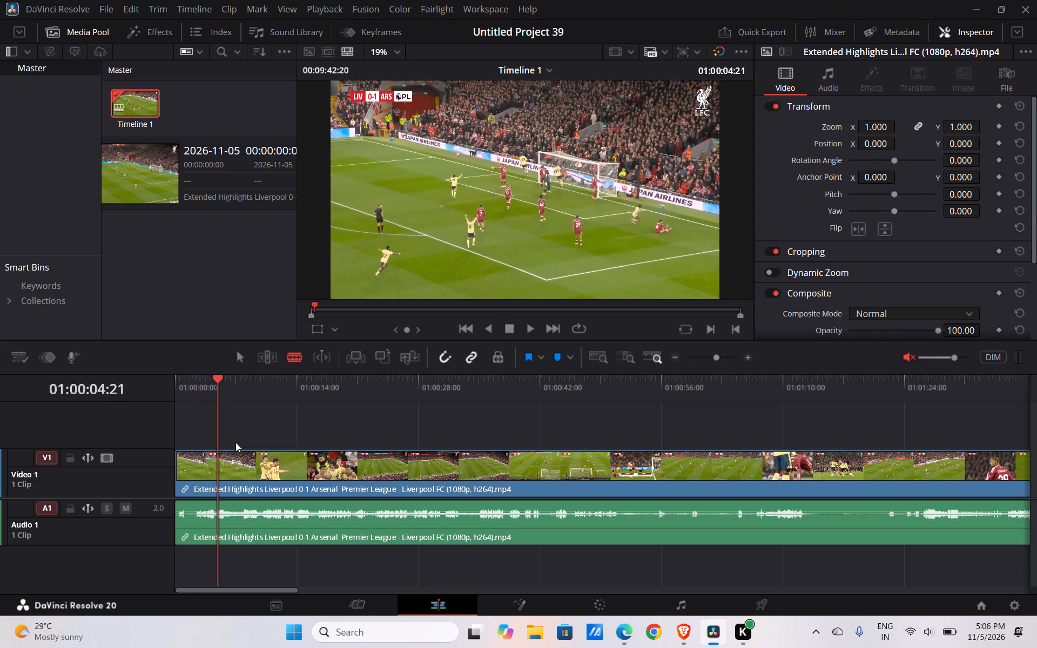
{"action": "left_click", "coordinate": [217, 461]}
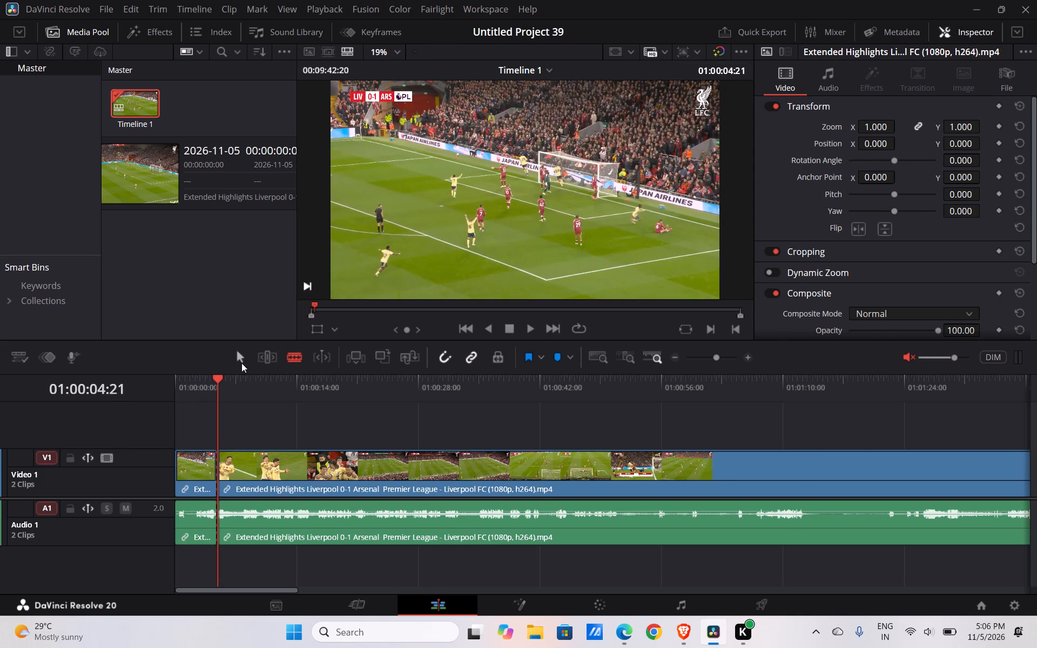
{"action": "left_click", "coordinate": [241, 358]}
Preview the celebration, split it at 01:00:07:22 and ripple delete the short piece between the goal clip and that cut.
{"action": "left_click", "coordinate": [531, 330]}
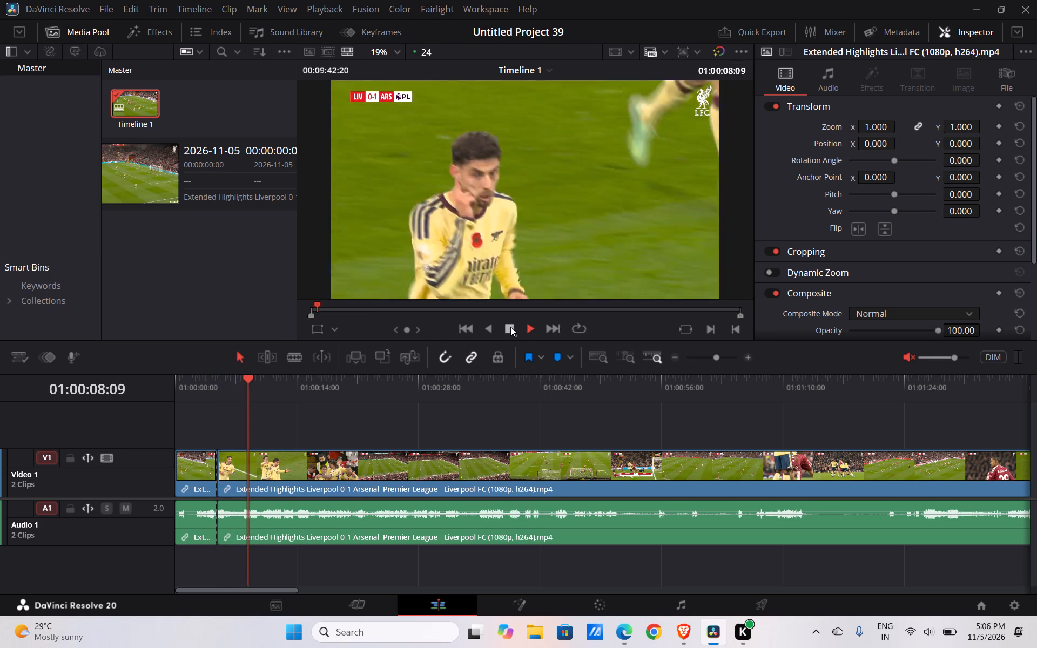
{"action": "left_click", "coordinate": [510, 327]}
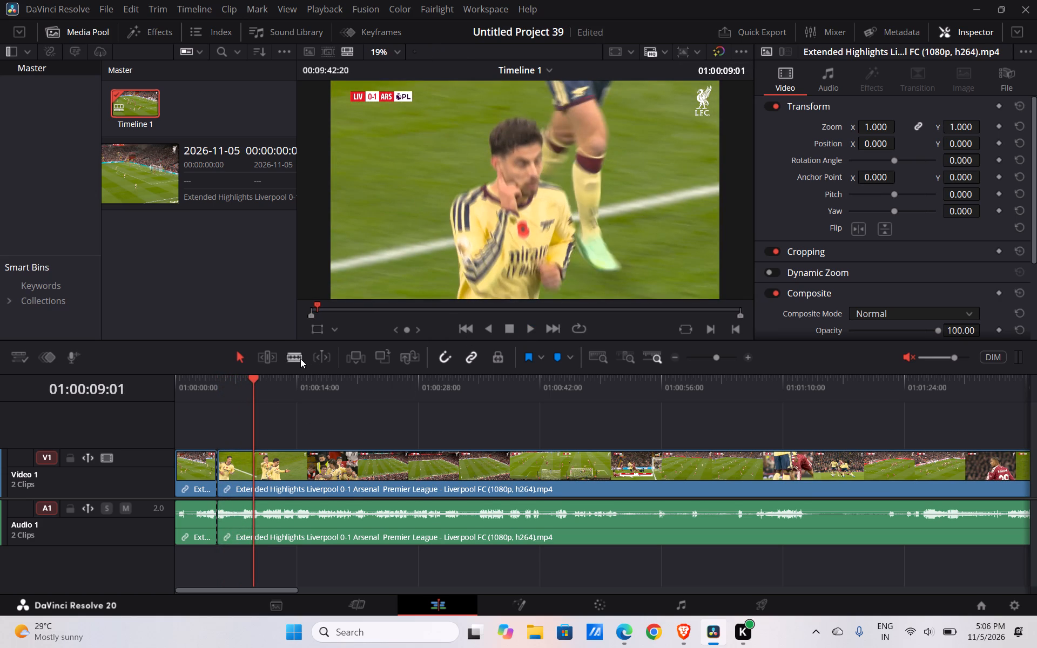
{"action": "left_click", "coordinate": [300, 359]}
{"action": "left_click", "coordinate": [244, 465]}
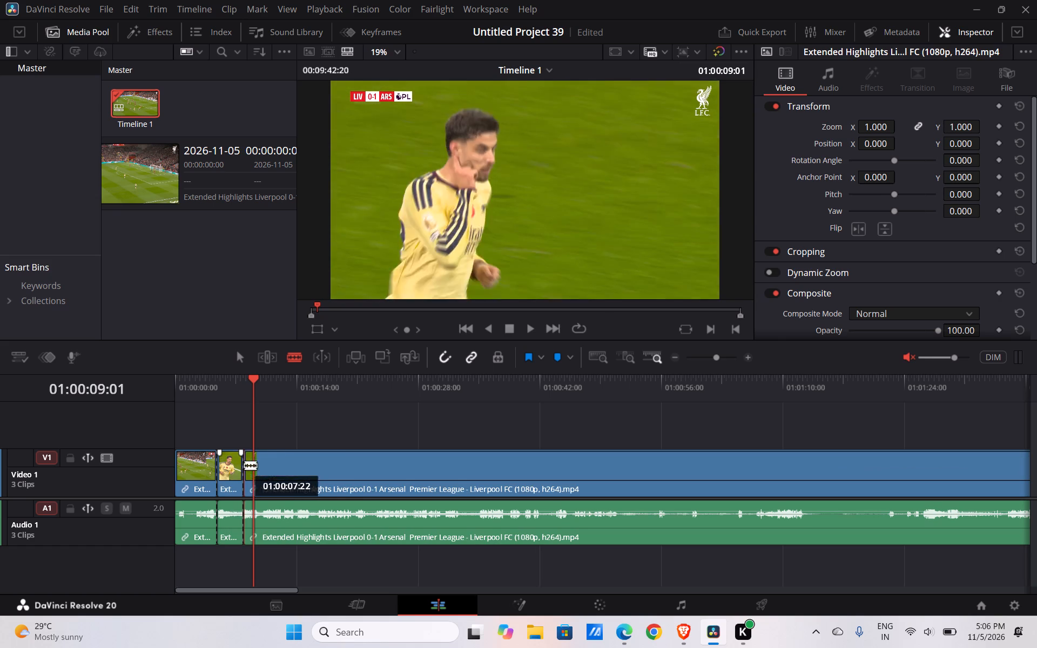
{"action": "left_click", "coordinate": [241, 360]}
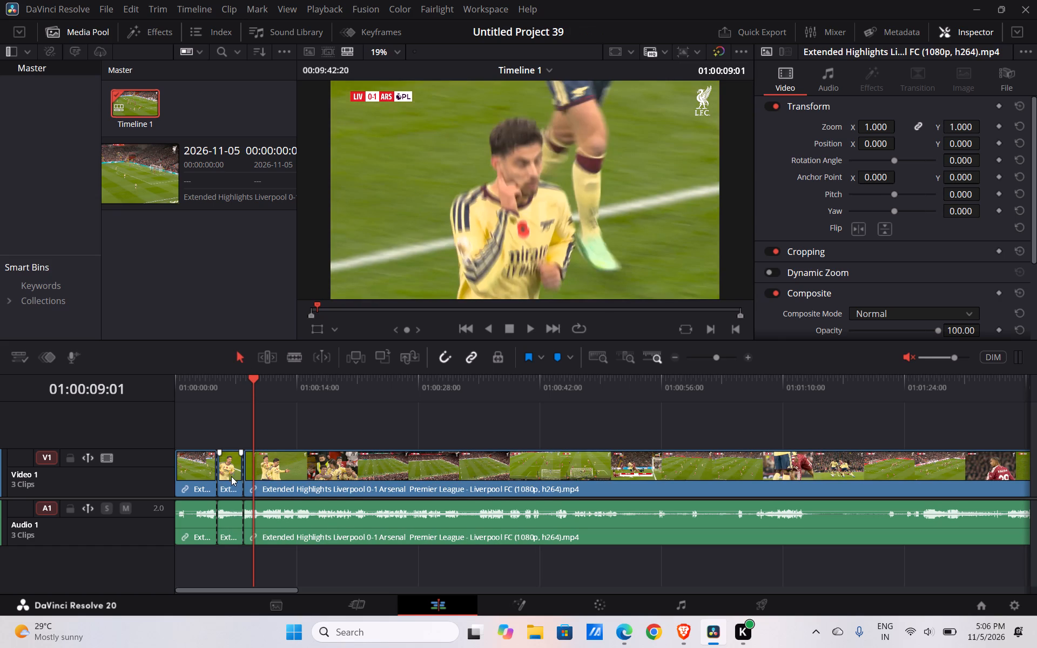
{"action": "left_click", "coordinate": [232, 475]}
{"action": "key", "text": "Delete"}
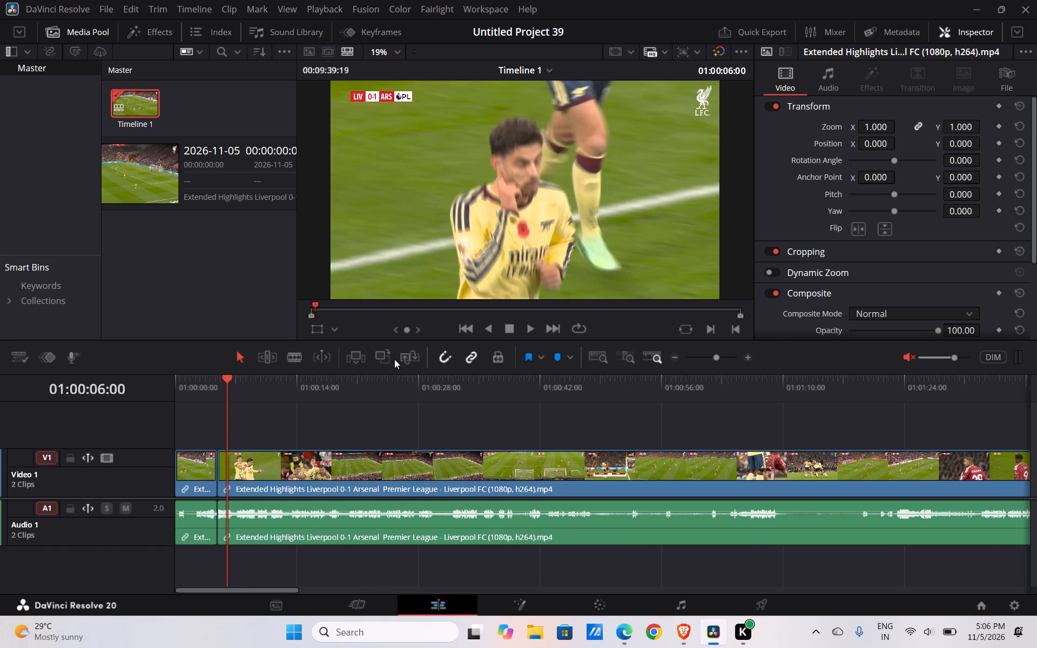
Play on through the celebration and split the clip at 01:00:09:14, as the teammate embraces the scorer.
{"action": "left_click", "coordinate": [529, 329]}
{"action": "left_click", "coordinate": [508, 326]}
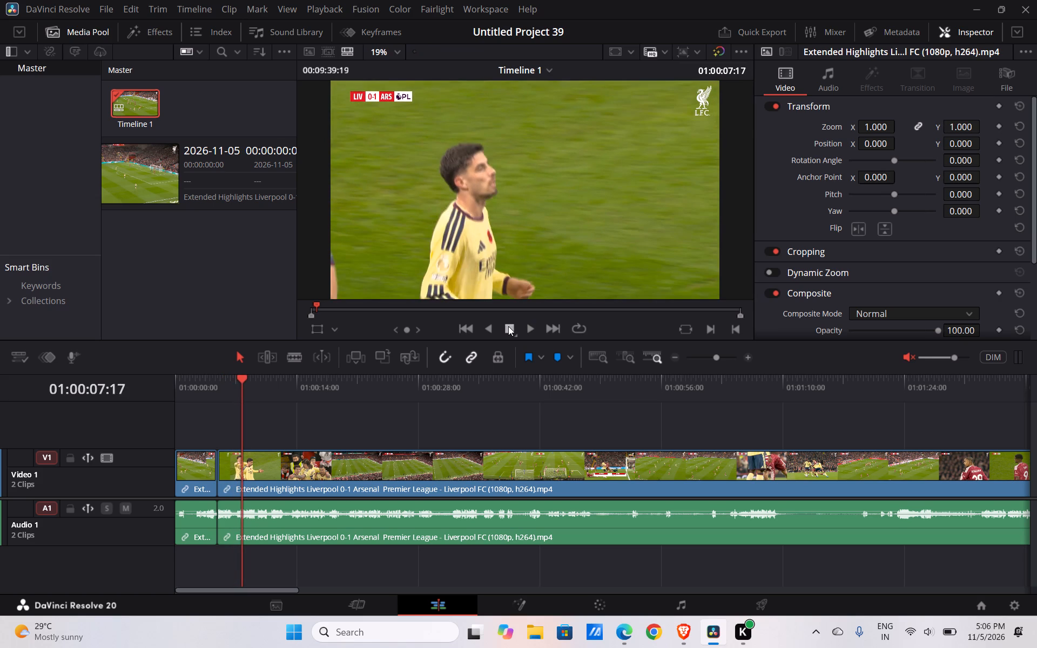
{"action": "left_click", "coordinate": [530, 326]}
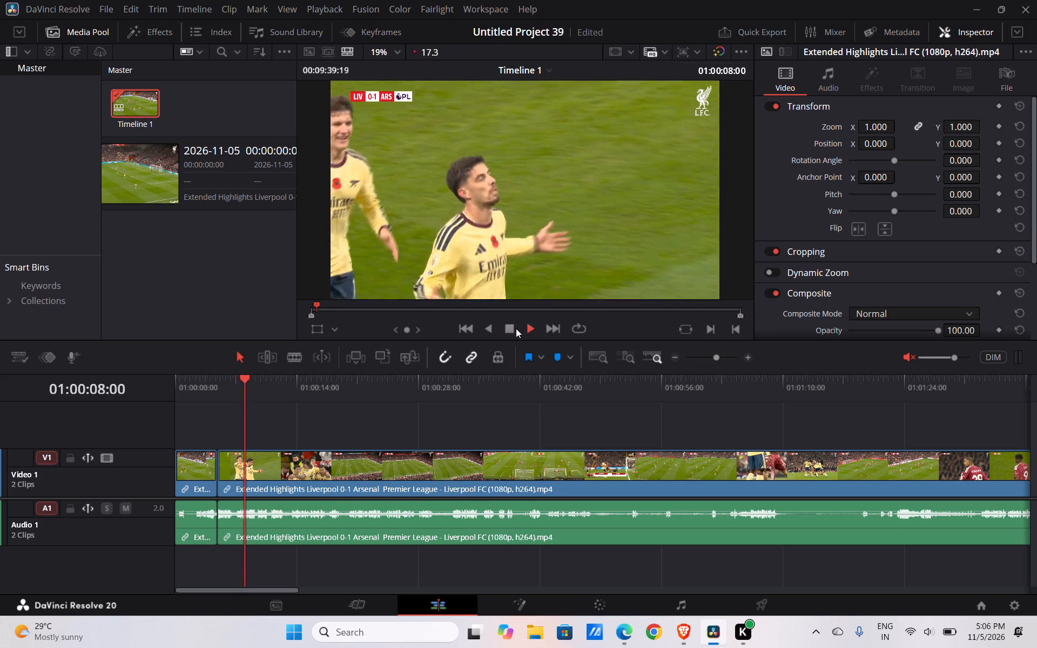
{"action": "left_click", "coordinate": [512, 328]}
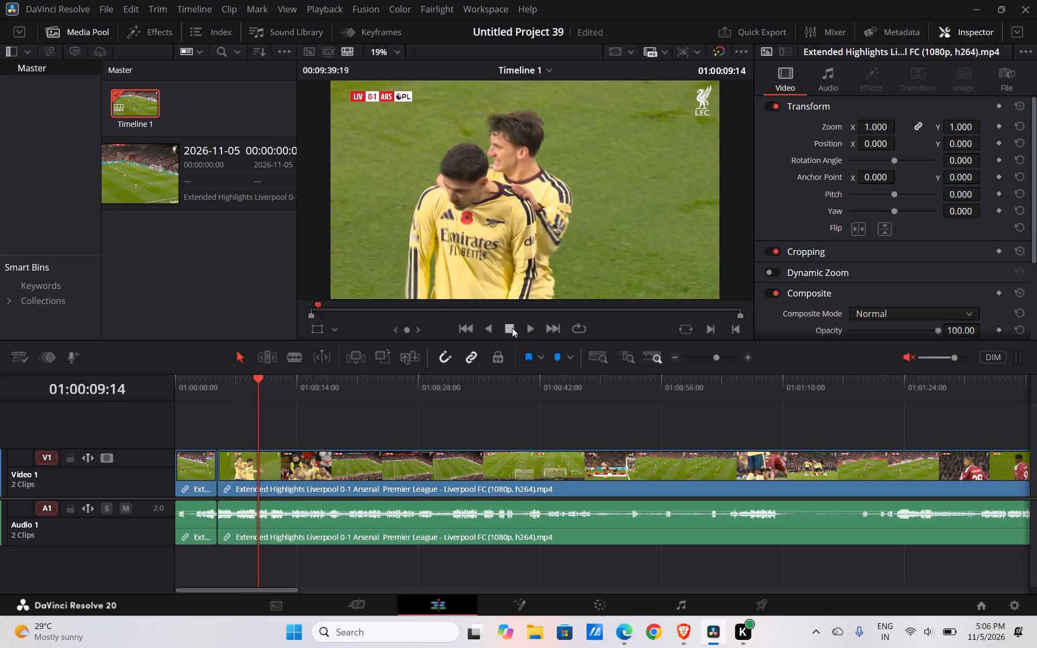
{"action": "left_click", "coordinate": [298, 353]}
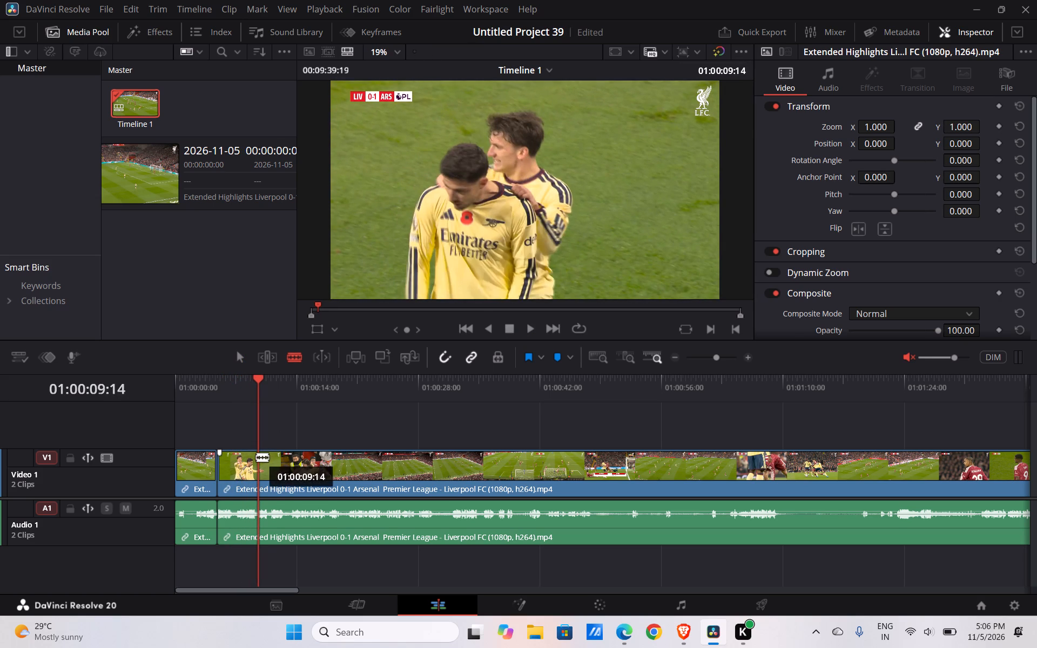
{"action": "left_click", "coordinate": [256, 457]}
{"action": "left_click", "coordinate": [239, 358]}
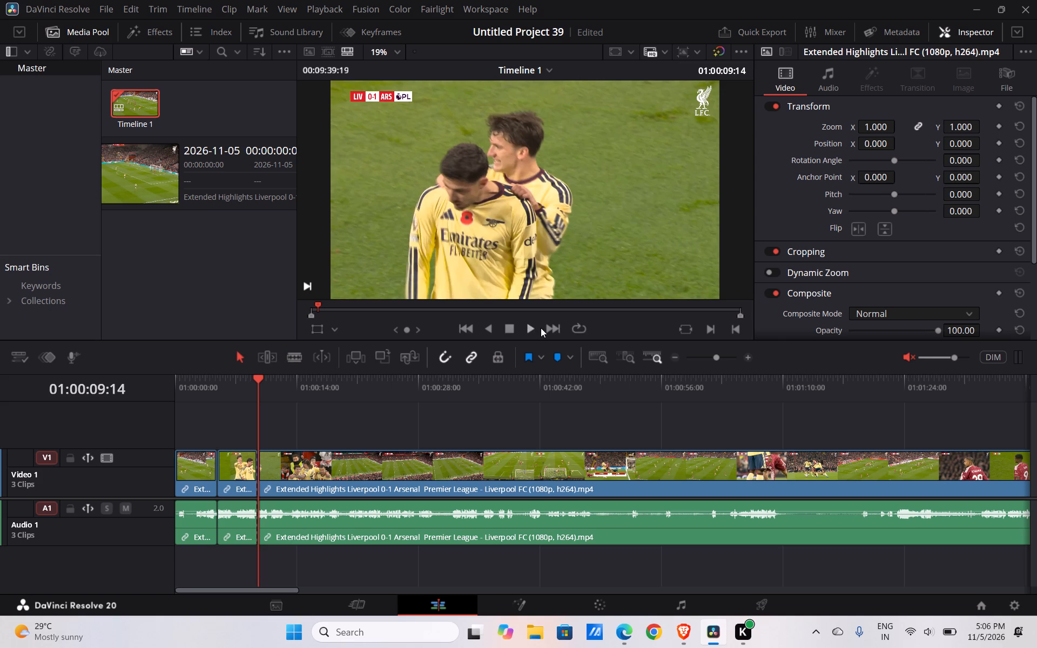
Preview the footage after the celebration, split it at about 01:00:49 and ripple delete the section between the celebration clip and that cut.
{"action": "left_click", "coordinate": [531, 326]}
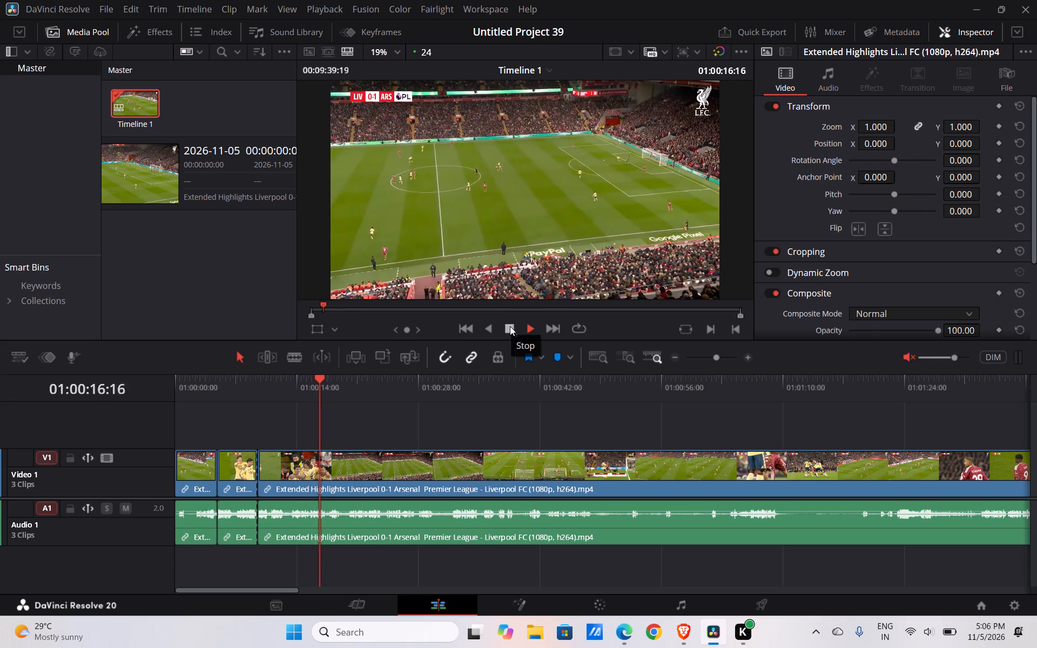
{"action": "left_click", "coordinate": [510, 326]}
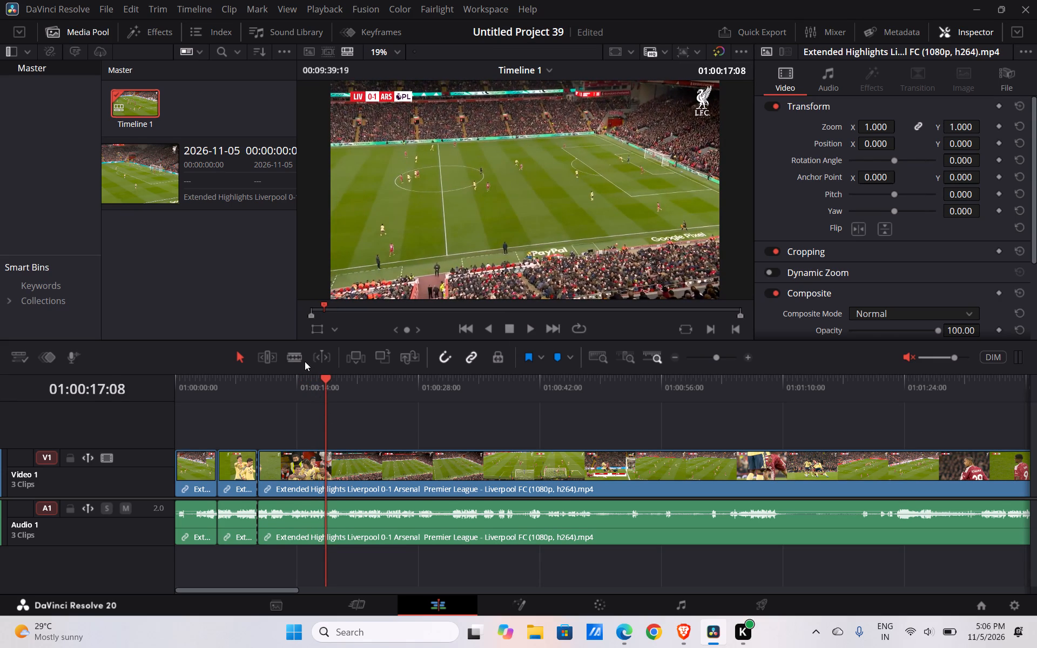
{"action": "left_click", "coordinate": [301, 360]}
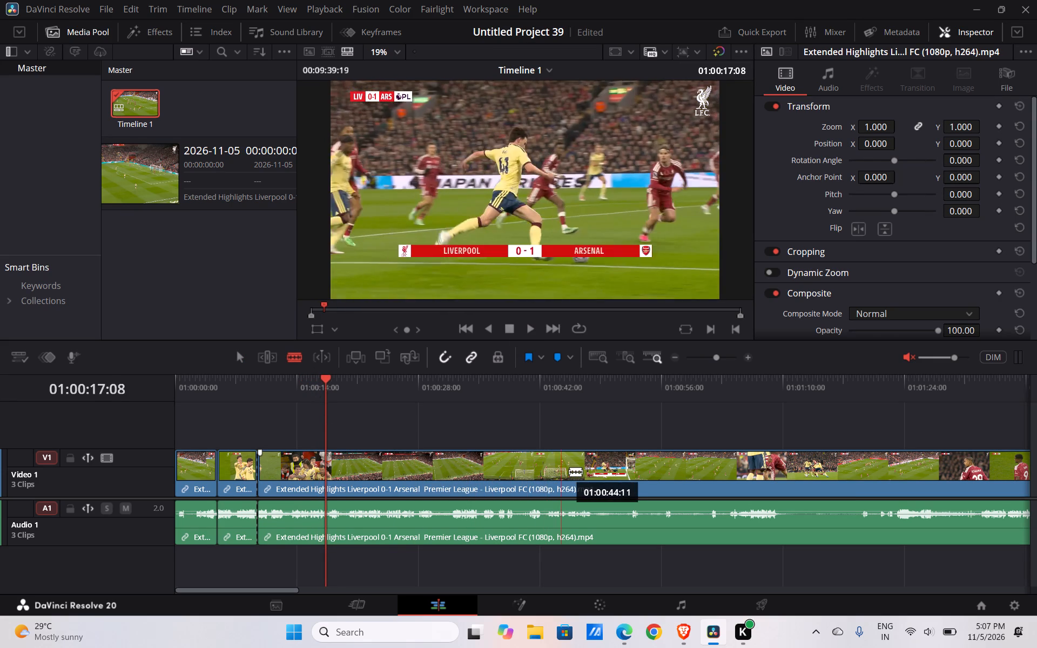
{"action": "left_click", "coordinate": [608, 474]}
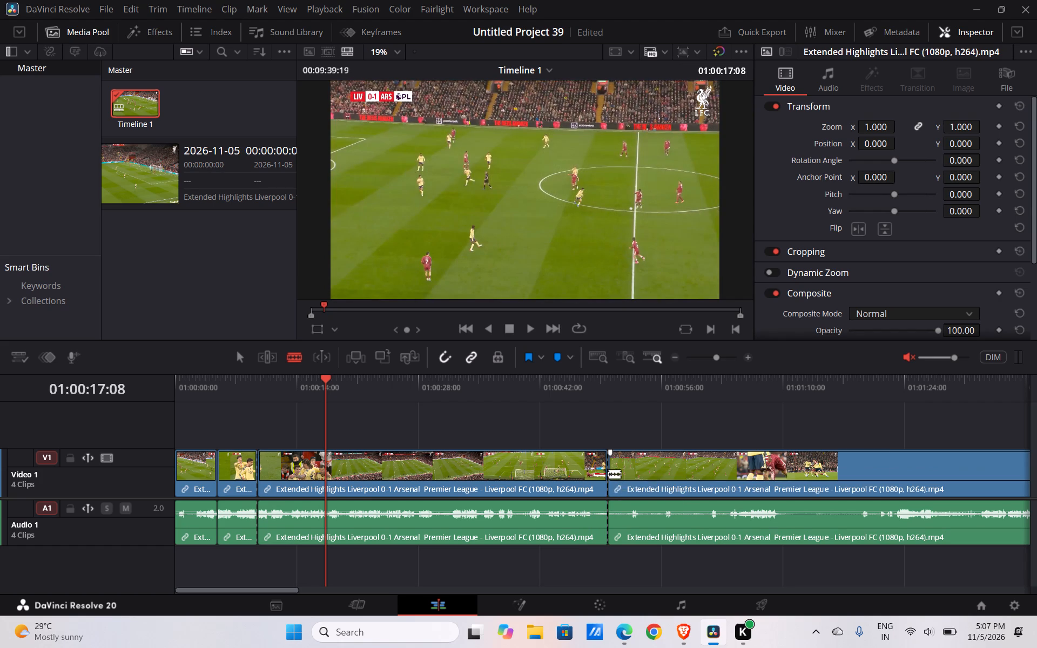
{"action": "left_click", "coordinate": [243, 354]}
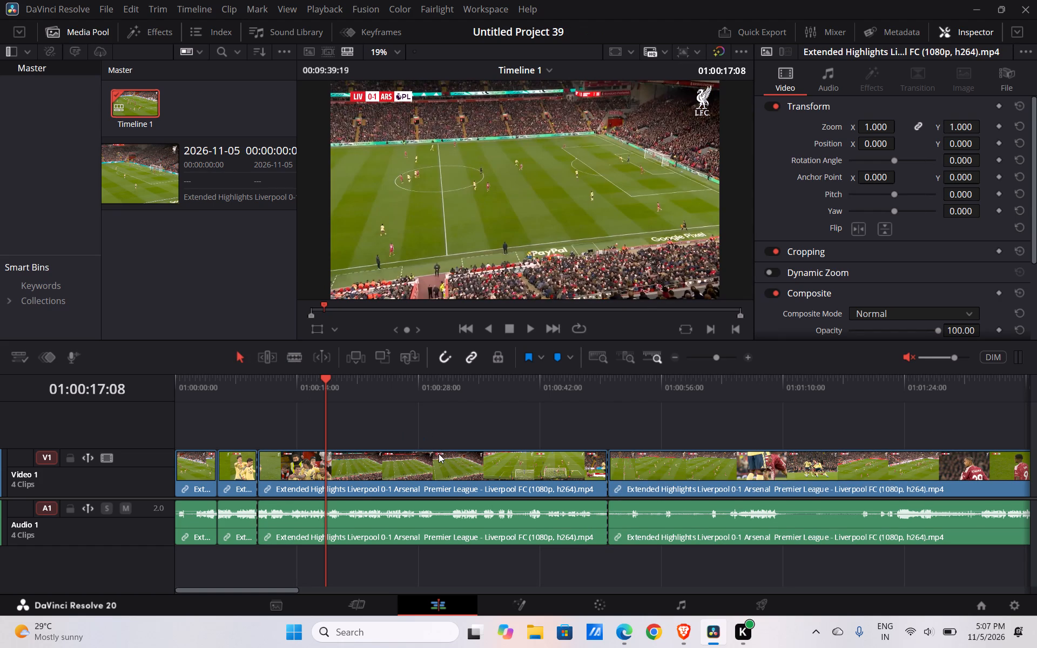
{"action": "left_click", "coordinate": [439, 454]}
{"action": "key", "text": "Delete"}
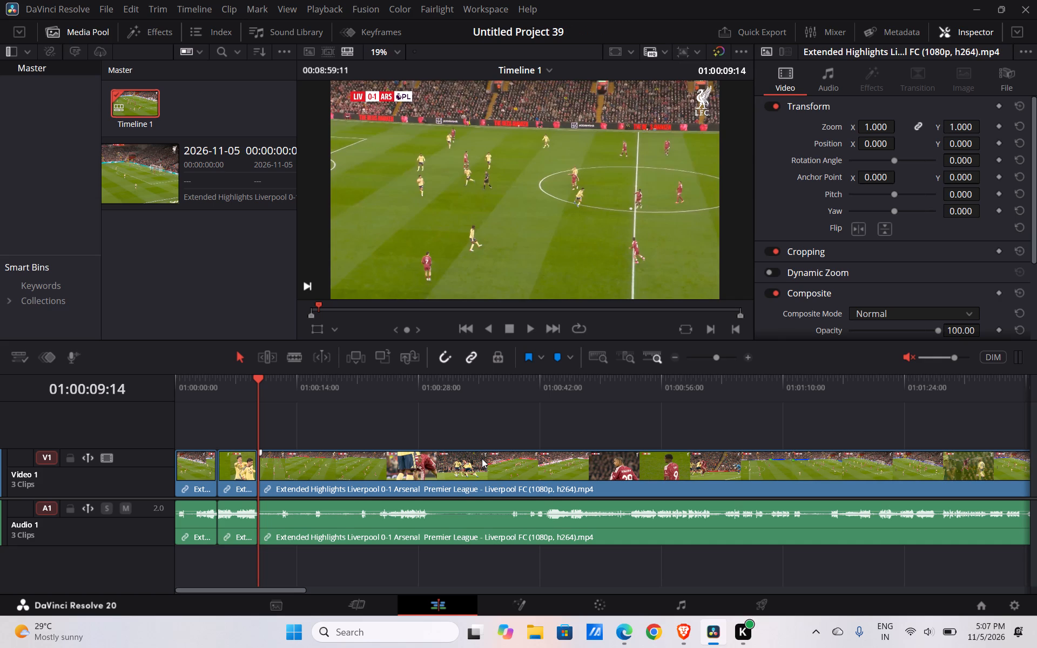
Set the project's timeline resolution to a custom vertical 1080 x 1920 and save the project settings.
{"action": "key", "text": "shift+parenleft"}
{"action": "left_click_drag", "start_coordinate": [518, 153], "coordinate": [513, 153]}
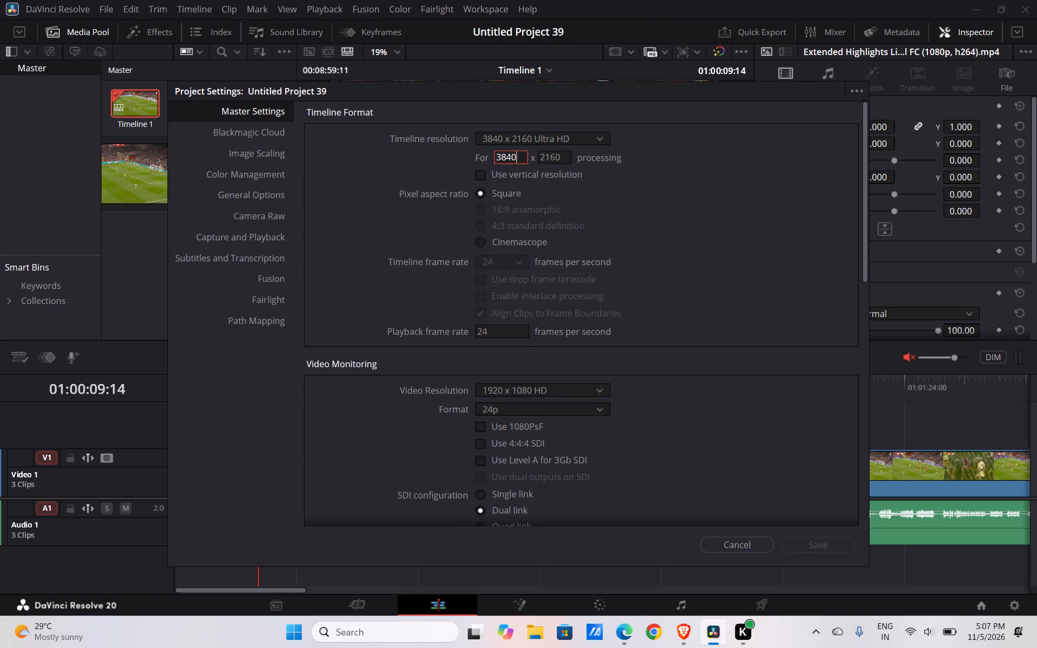
{"action": "left_click_drag", "start_coordinate": [513, 153], "coordinate": [478, 157]}
{"action": "type", "text": "1080"}
{"action": "left_click_drag", "start_coordinate": [566, 159], "coordinate": [532, 157]}
{"action": "type", "text": "1920"}
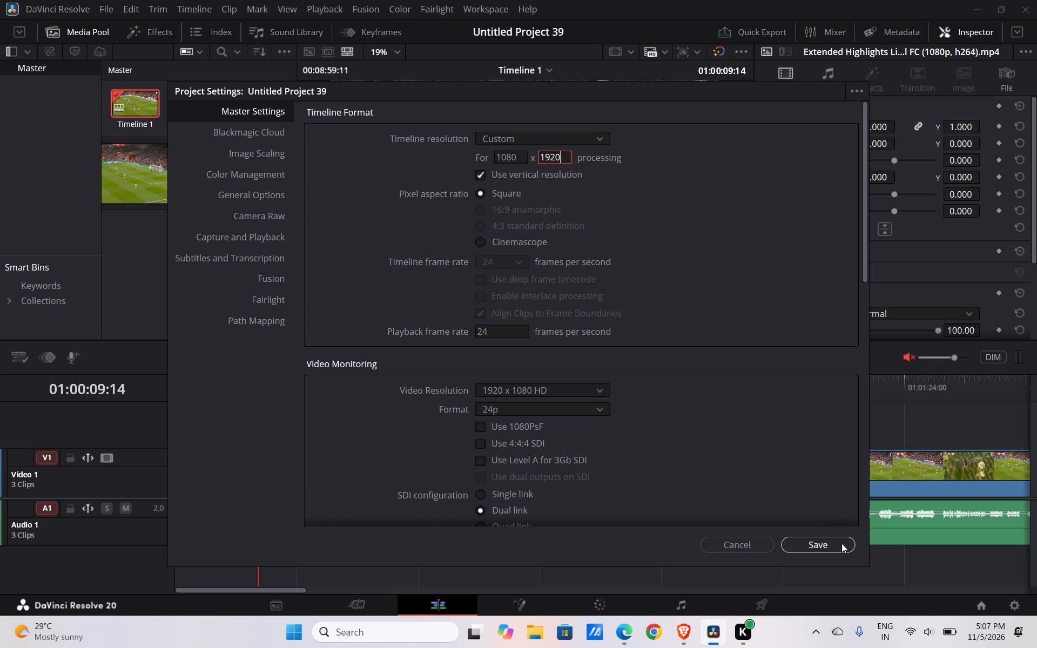
{"action": "left_click", "coordinate": [835, 542]}
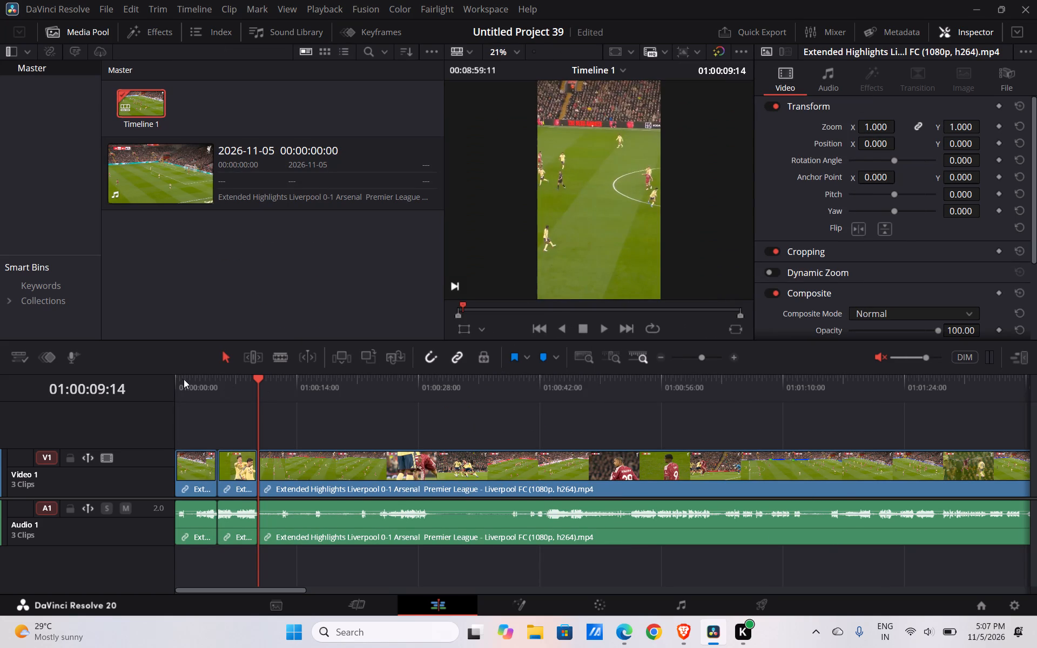
Set the zoom of the first clip, the goal, to 0.7 in both X and Y.
{"action": "left_click", "coordinate": [179, 379]}
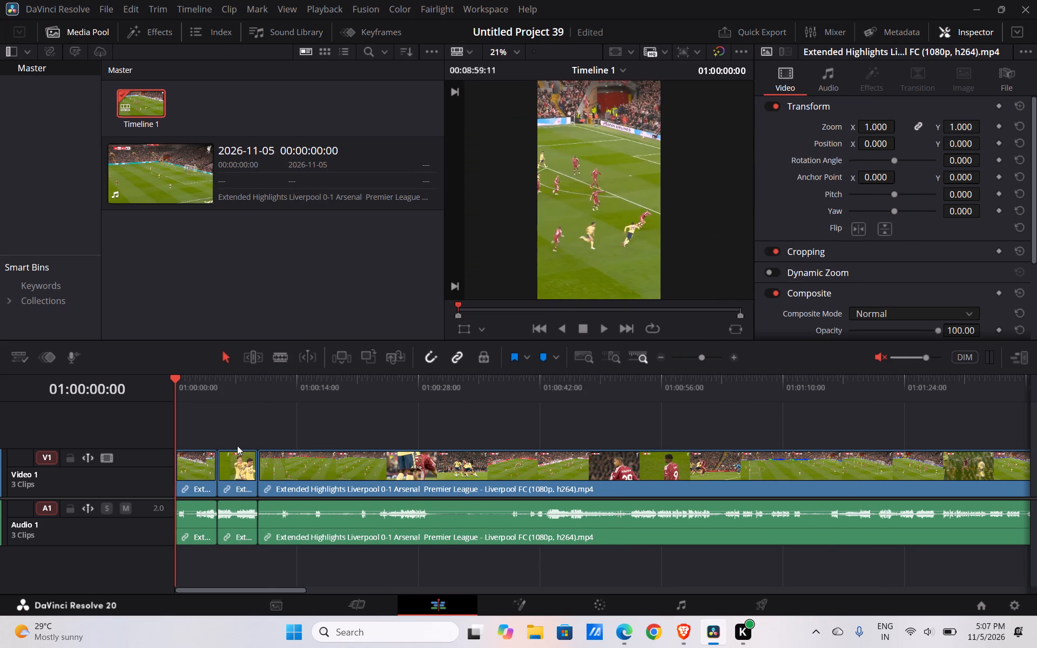
{"action": "left_click", "coordinate": [199, 451]}
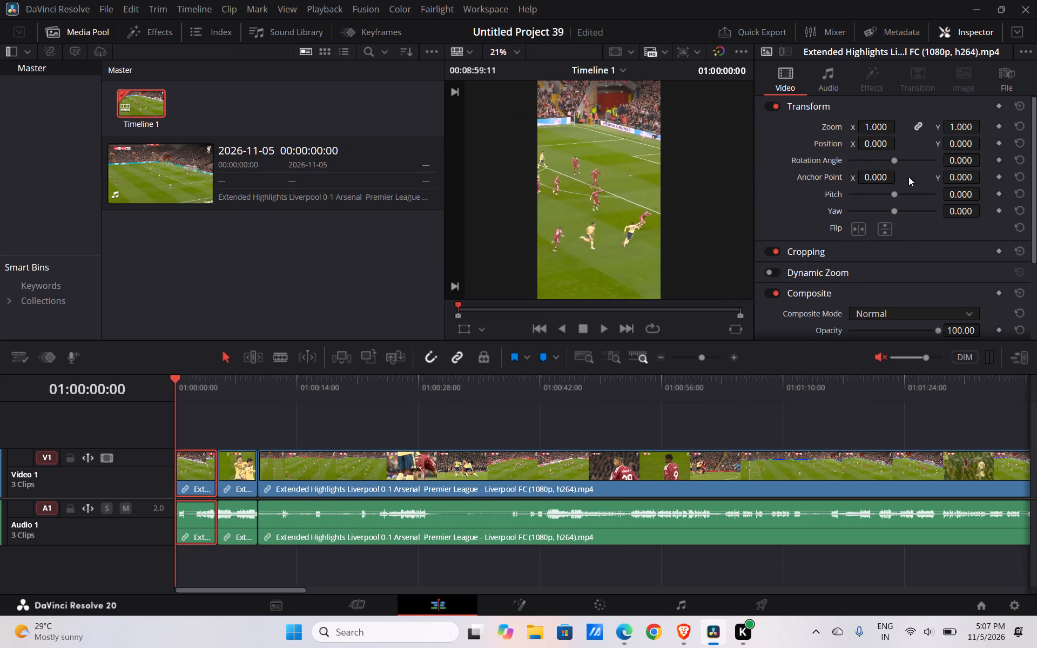
{"action": "left_click", "coordinate": [874, 129]}
{"action": "type", "text": "0.7"}
{"action": "key", "text": "Return"}
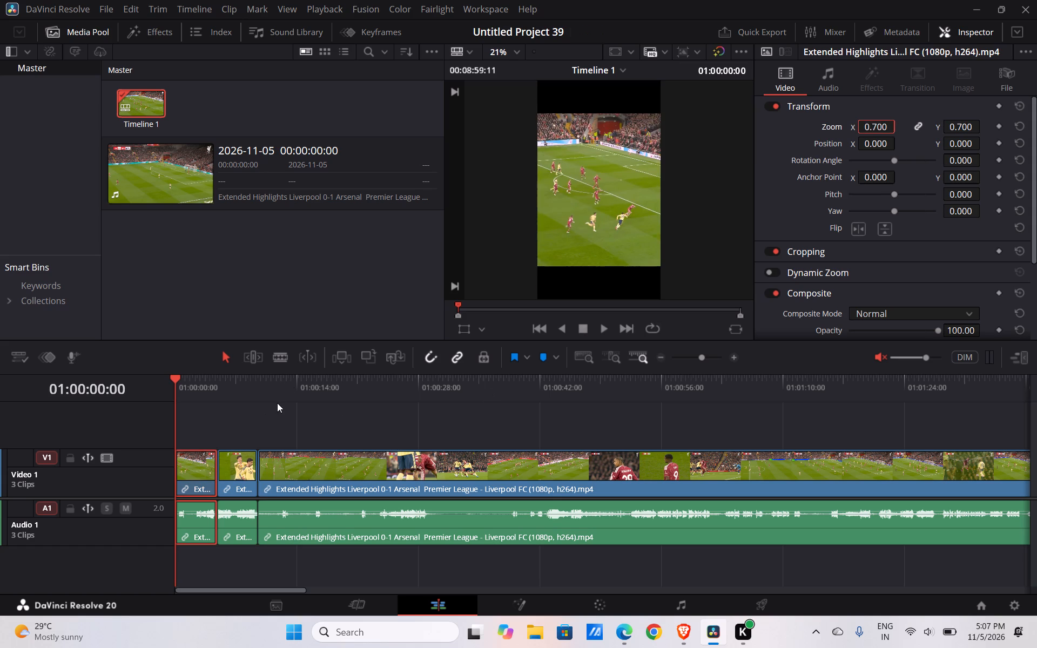
Set the zoom of the second clip, the celebration, to 0.7 in both X and Y.
{"action": "left_click", "coordinate": [232, 379]}
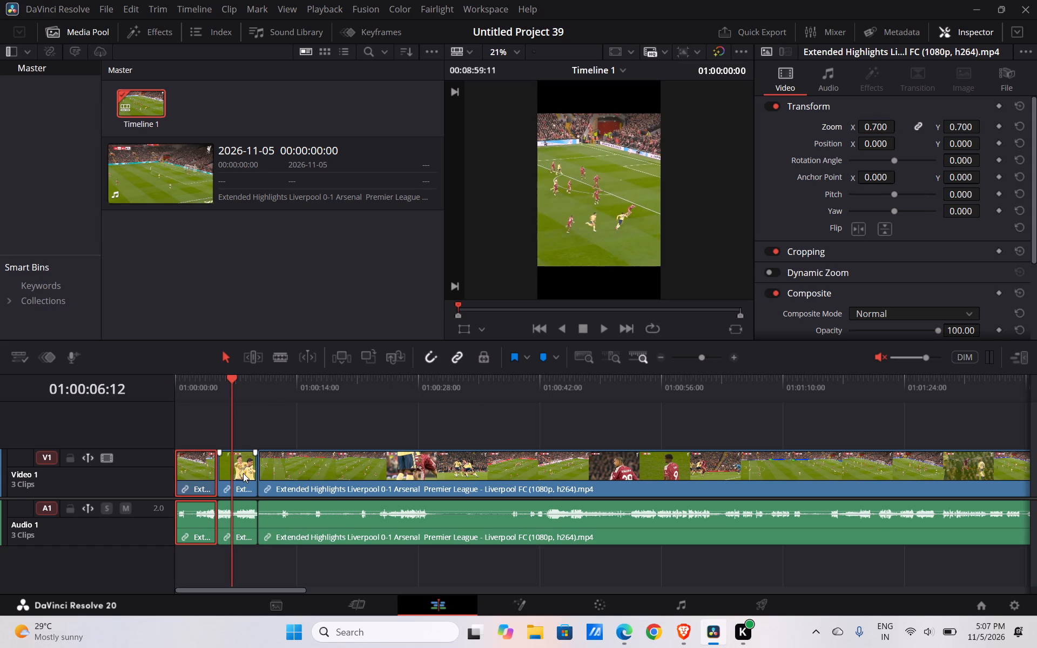
{"action": "left_click", "coordinate": [243, 473]}
{"action": "left_click", "coordinate": [872, 127]}
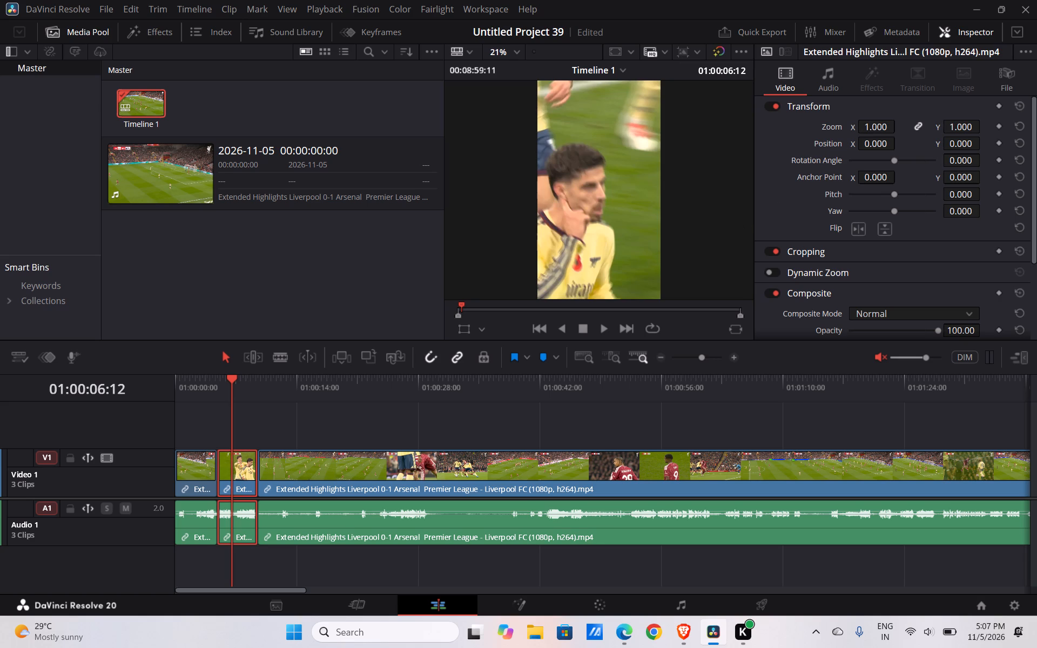
{"action": "type", "text": "0.7"}
{"action": "key", "text": "Return"}
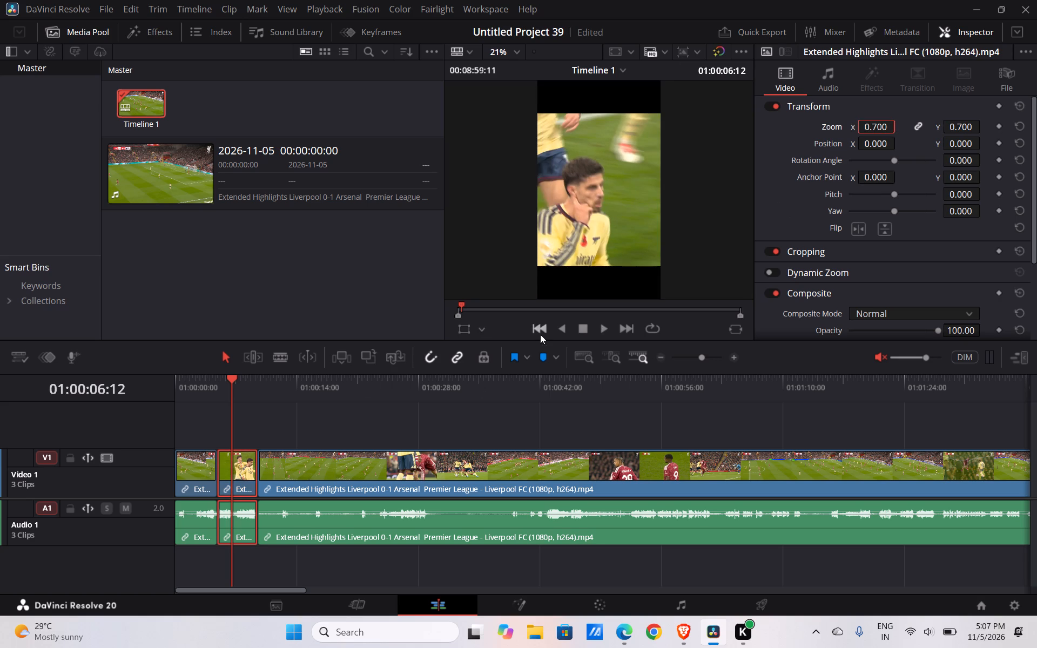
Play past the end of the celebration and set the long third clip's zoom to 0.7 in both X and Y.
{"action": "left_click", "coordinate": [596, 326]}
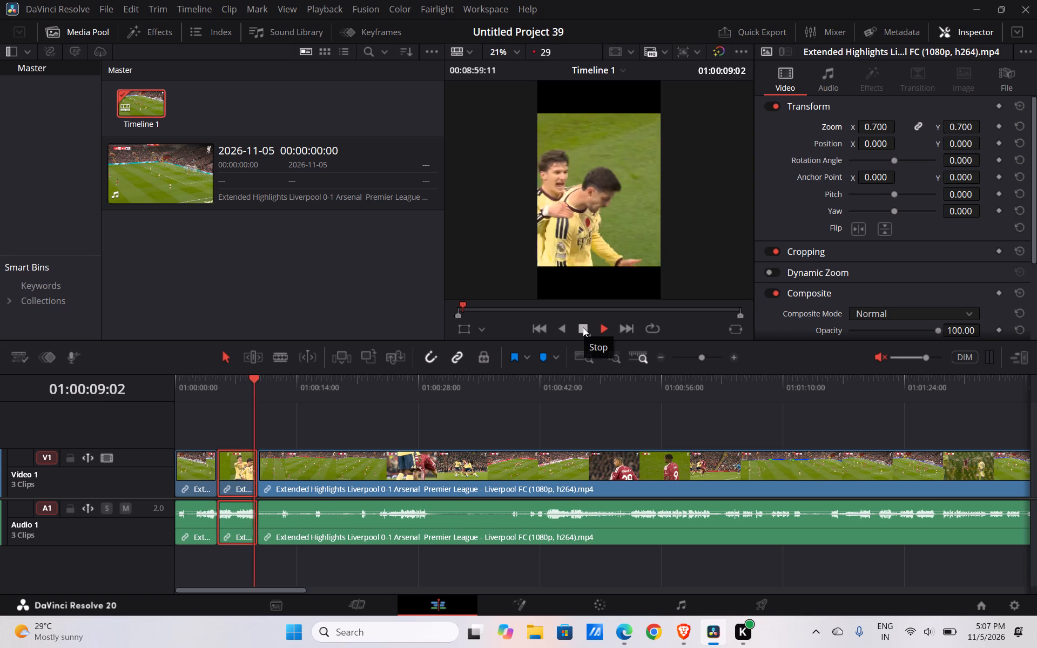
{"action": "left_click", "coordinate": [583, 327]}
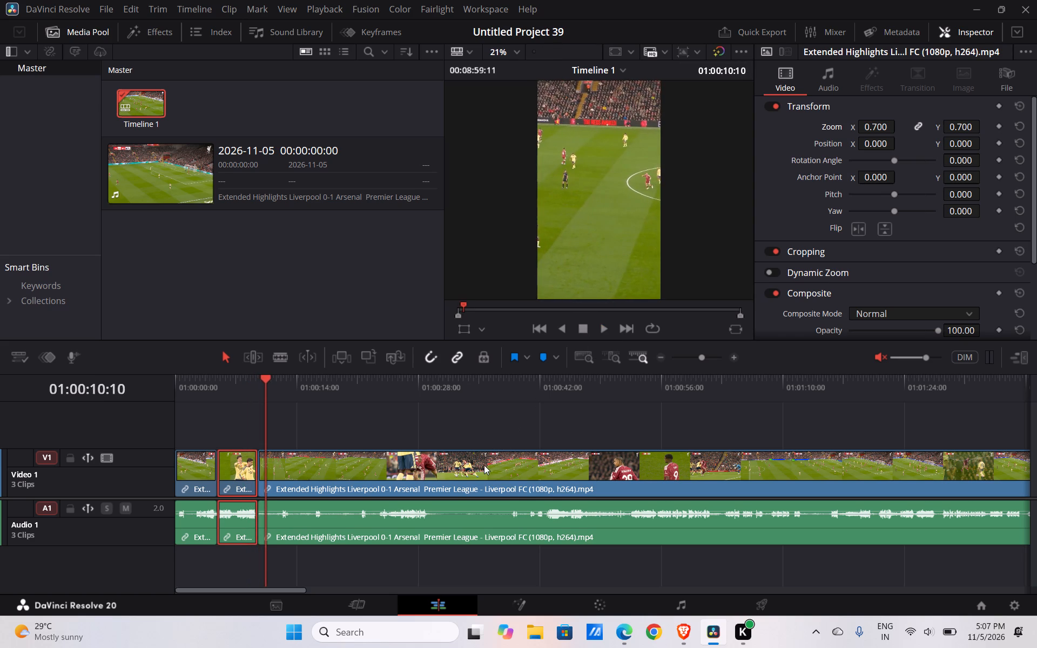
{"action": "left_click", "coordinate": [480, 468]}
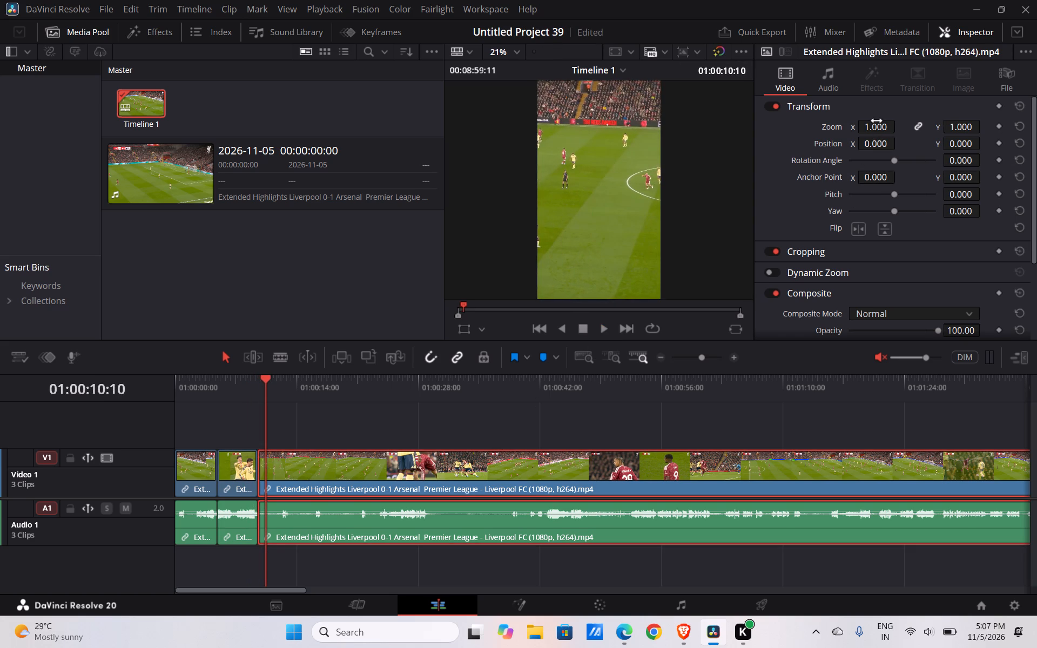
{"action": "left_click", "coordinate": [877, 130]}
{"action": "type", "text": "0.7"}
{"action": "key", "text": "Return"}
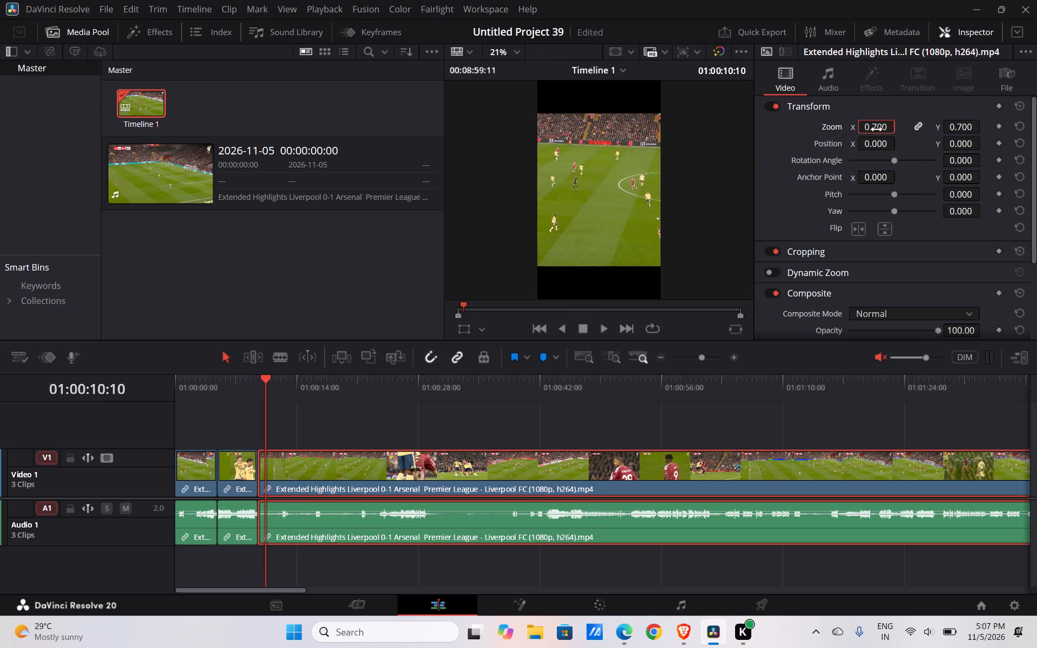
Play the third clip, split it at 01:00:34:11 and ripple delete the section between the celebration clip and that cut.
{"action": "left_click", "coordinate": [604, 328]}
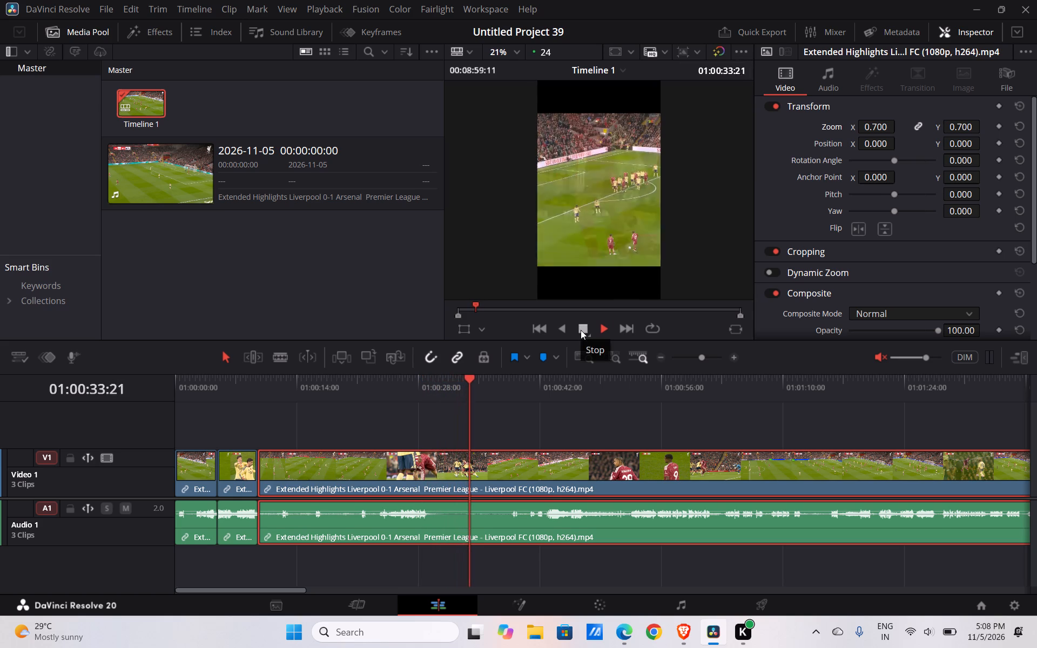
{"action": "left_click", "coordinate": [581, 328]}
{"action": "left_click", "coordinate": [277, 355]}
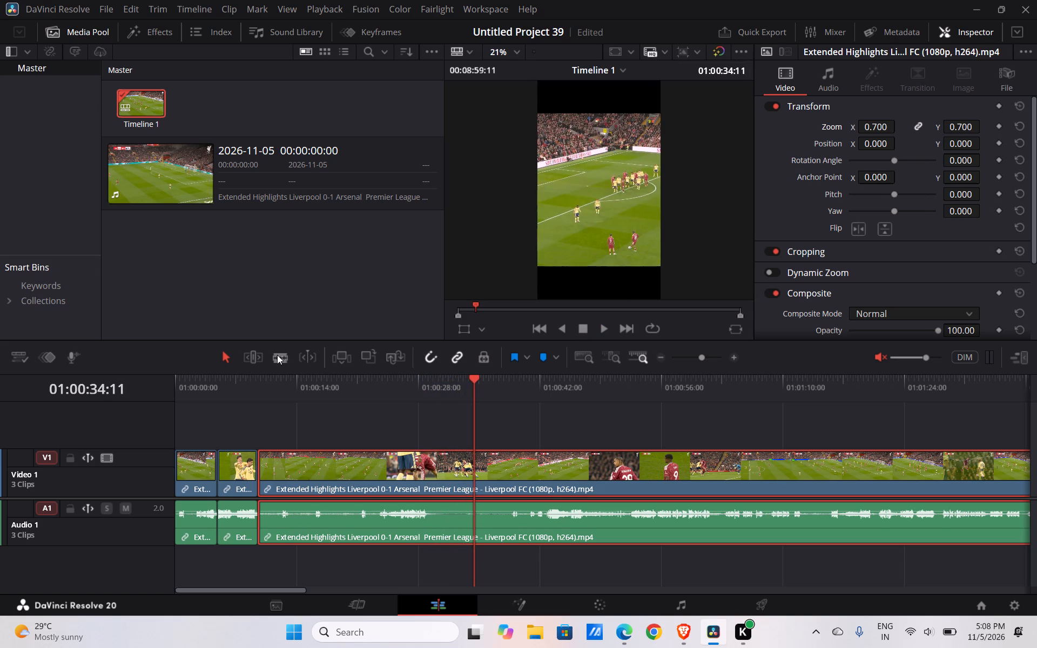
{"action": "left_click", "coordinate": [475, 466]}
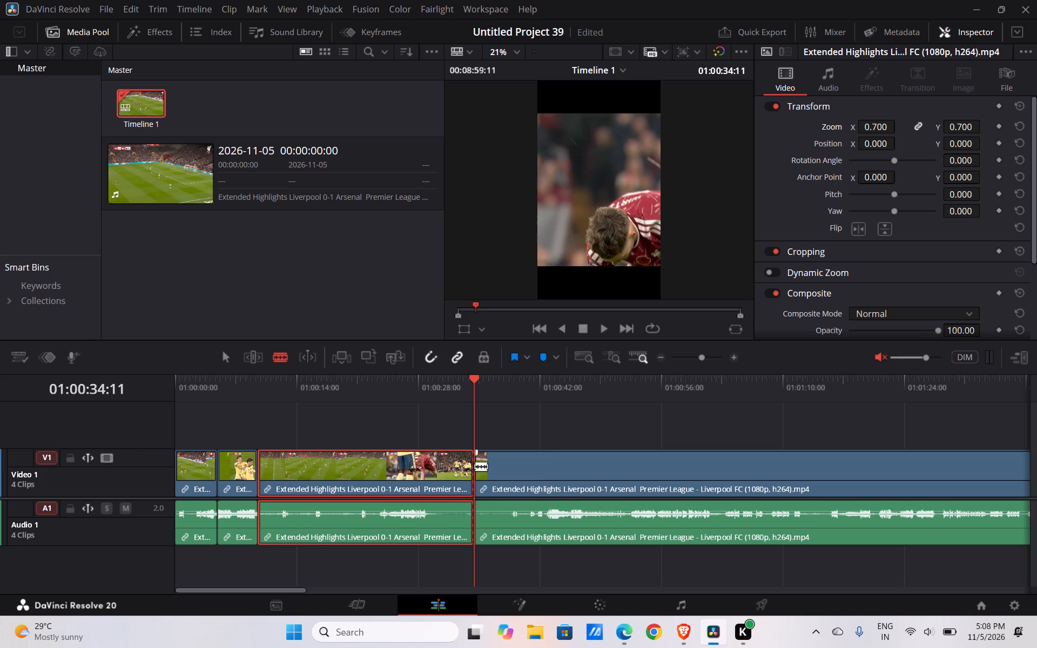
{"action": "left_click", "coordinate": [225, 359]}
{"action": "left_click", "coordinate": [358, 463]}
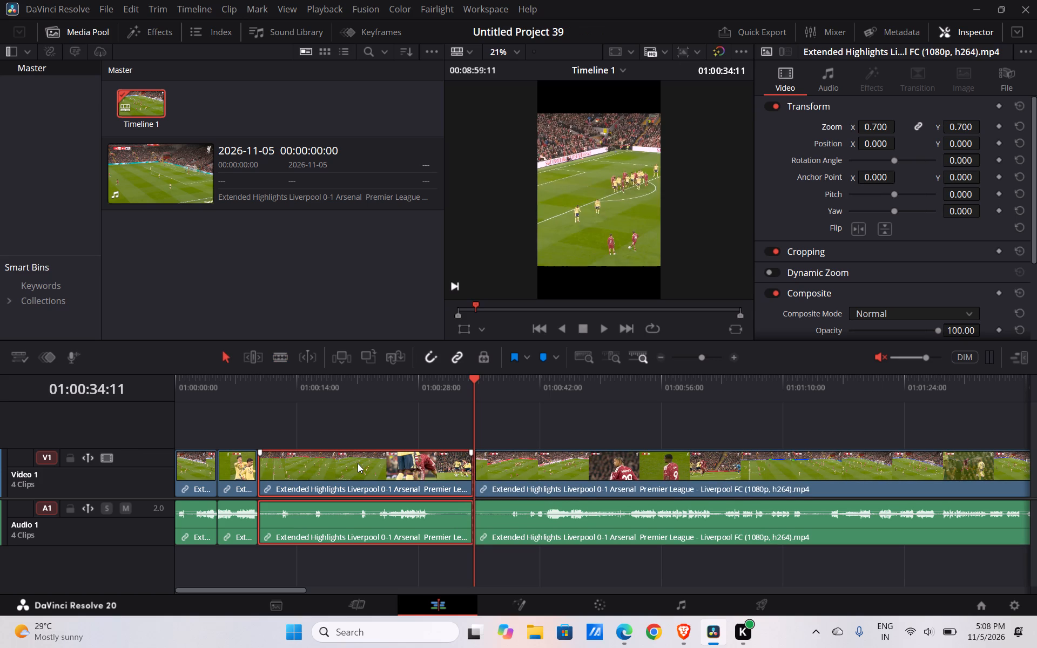
{"action": "key", "text": "Delete"}
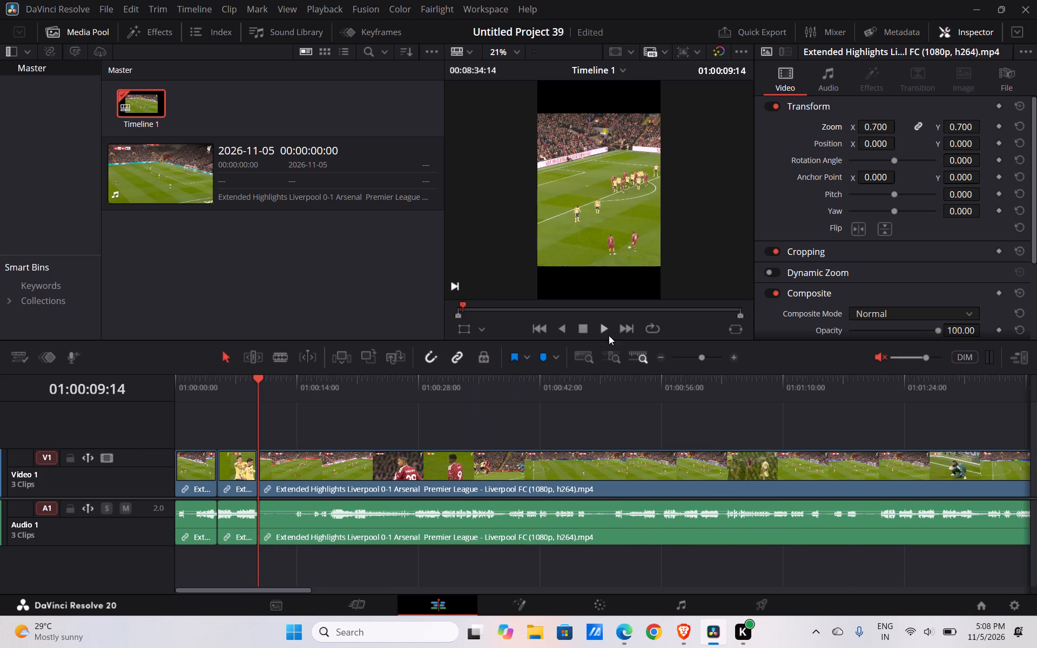
Play the long third clip, split it at 01:00:14:12 and ripple delete the section between the celebration clip and that cut.
{"action": "left_click", "coordinate": [605, 326]}
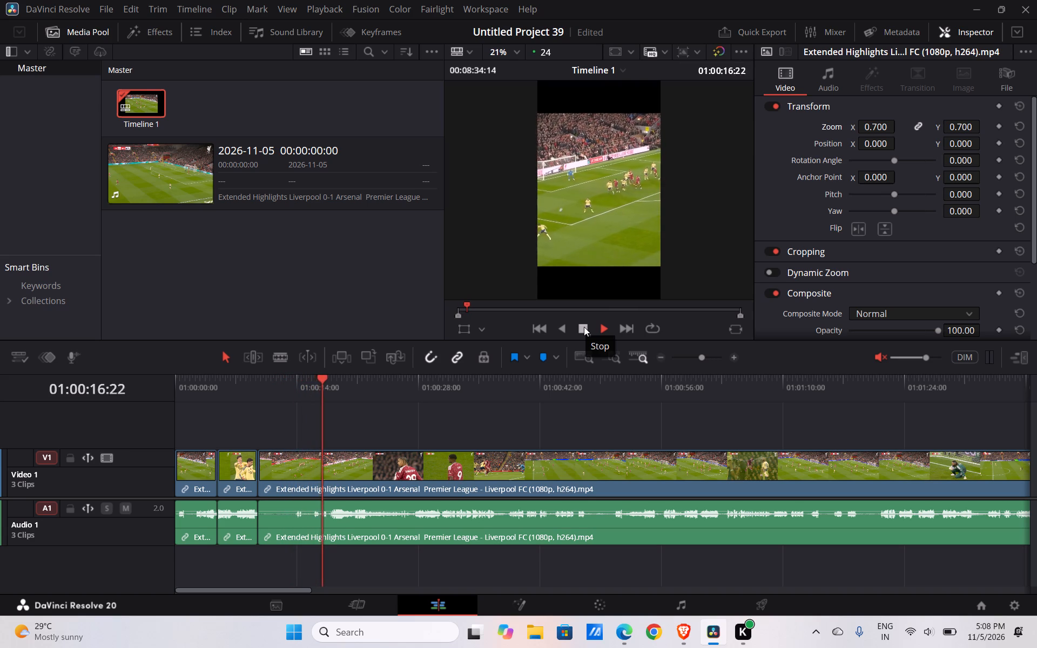
{"action": "left_click", "coordinate": [584, 327]}
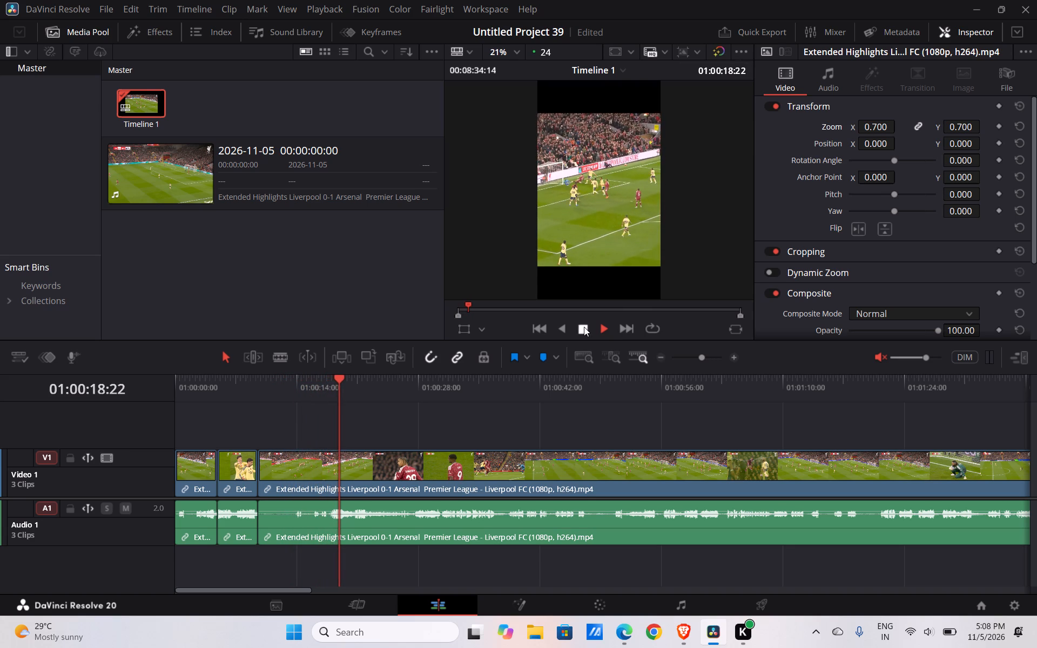
{"action": "left_click", "coordinate": [301, 389]}
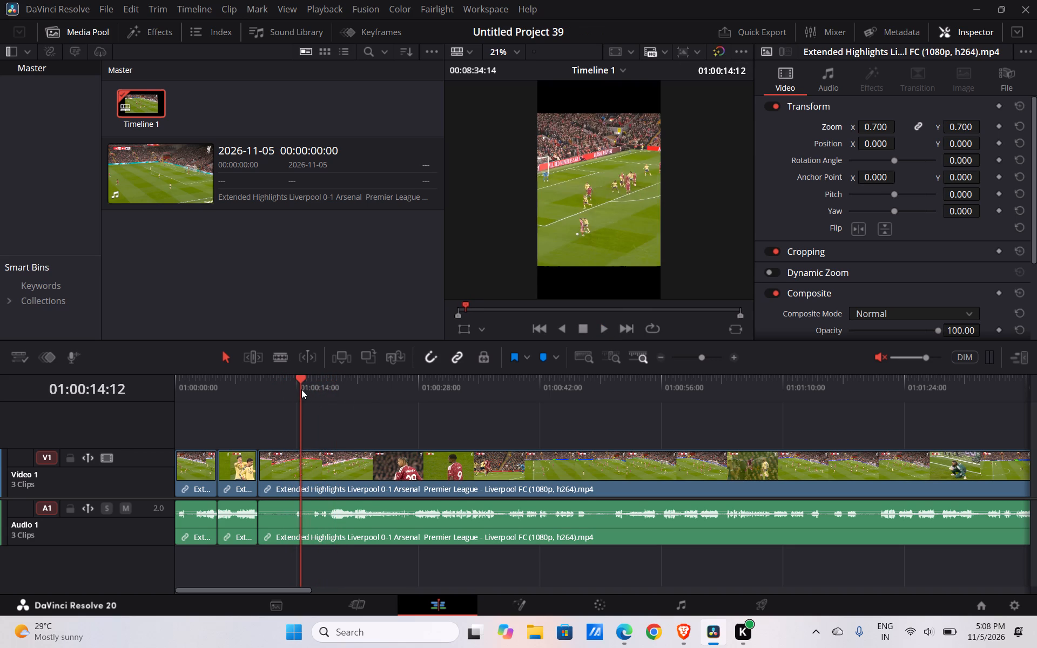
{"action": "left_click", "coordinate": [282, 357]}
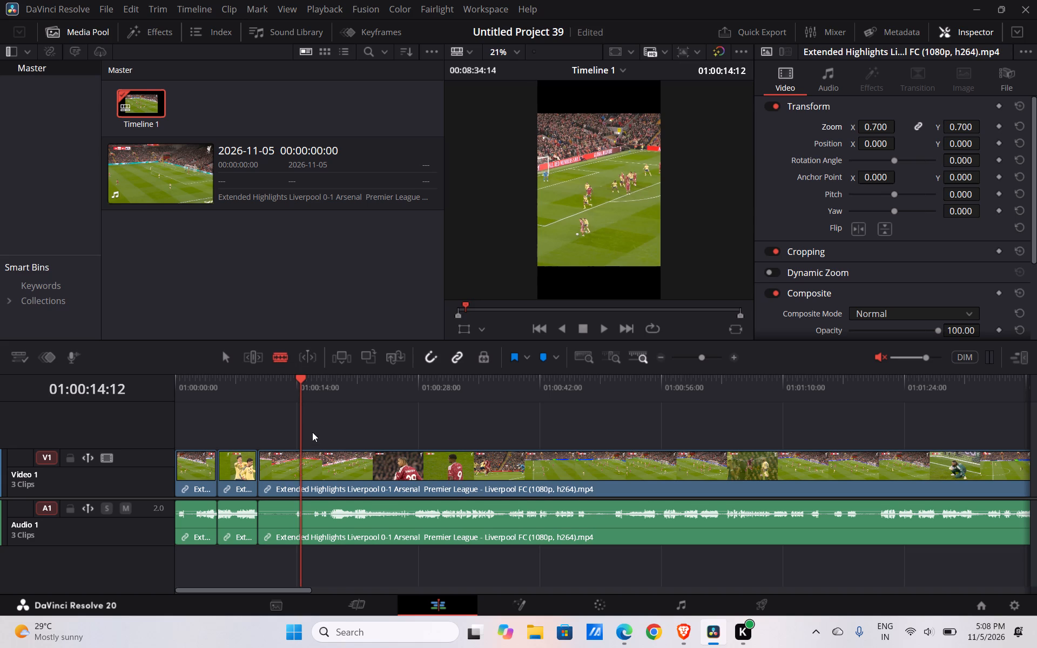
{"action": "left_click", "coordinate": [301, 459]}
{"action": "left_click", "coordinate": [225, 354]}
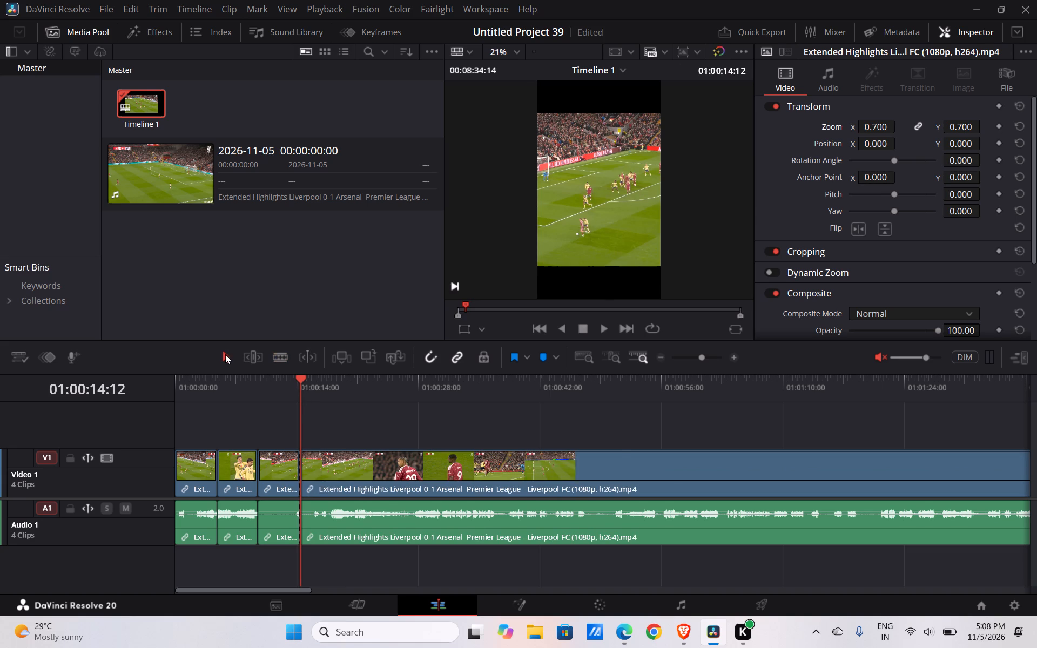
{"action": "left_click", "coordinate": [280, 473]}
{"action": "key", "text": "Delete"}
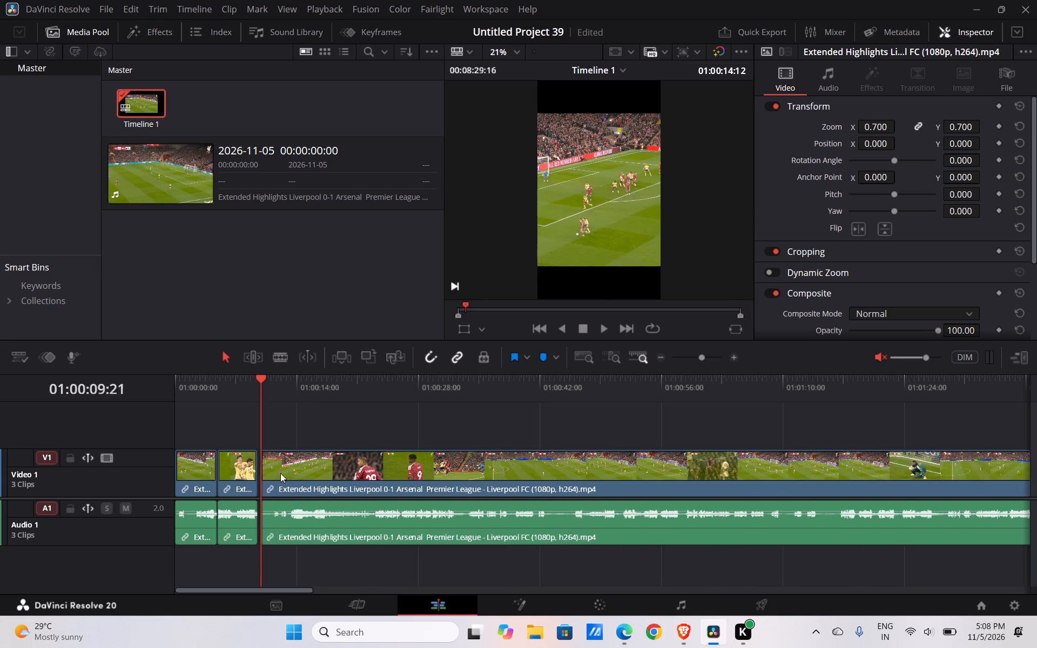
Play the third clip through the goalmouth action and split it at 01:00:14:15.
{"action": "left_click", "coordinate": [605, 328]}
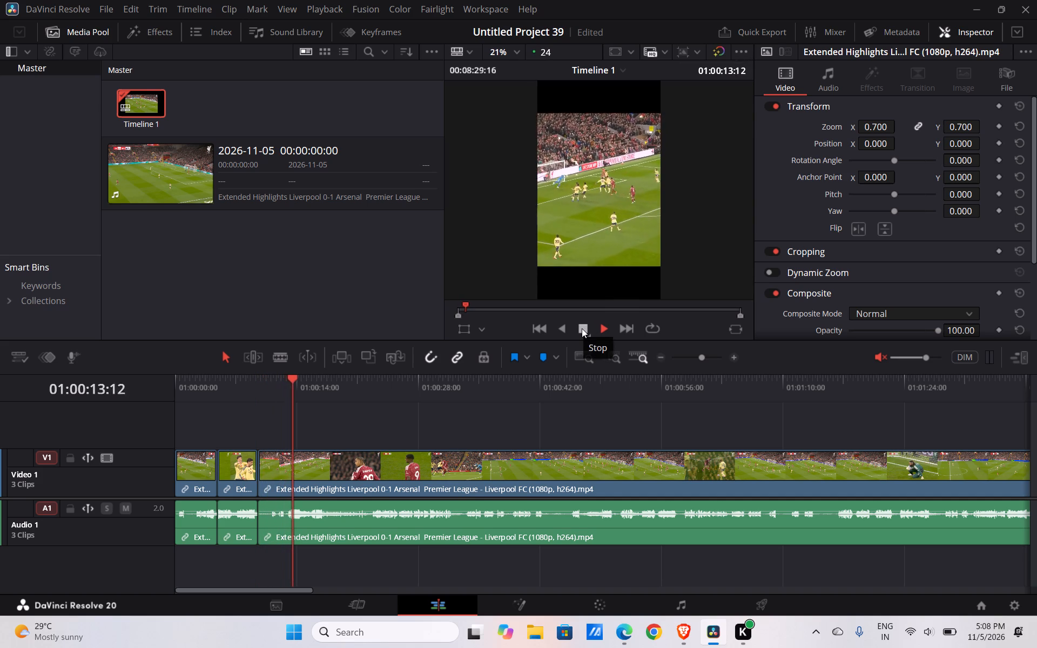
{"action": "left_click", "coordinate": [582, 328]}
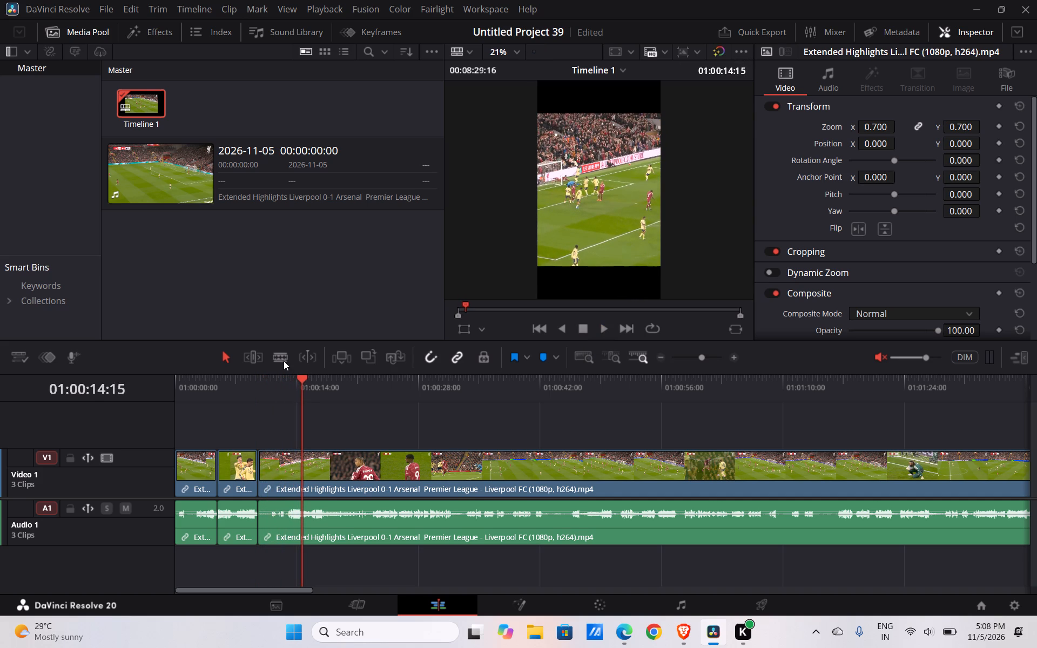
{"action": "left_click", "coordinate": [282, 359]}
{"action": "left_click", "coordinate": [302, 458]}
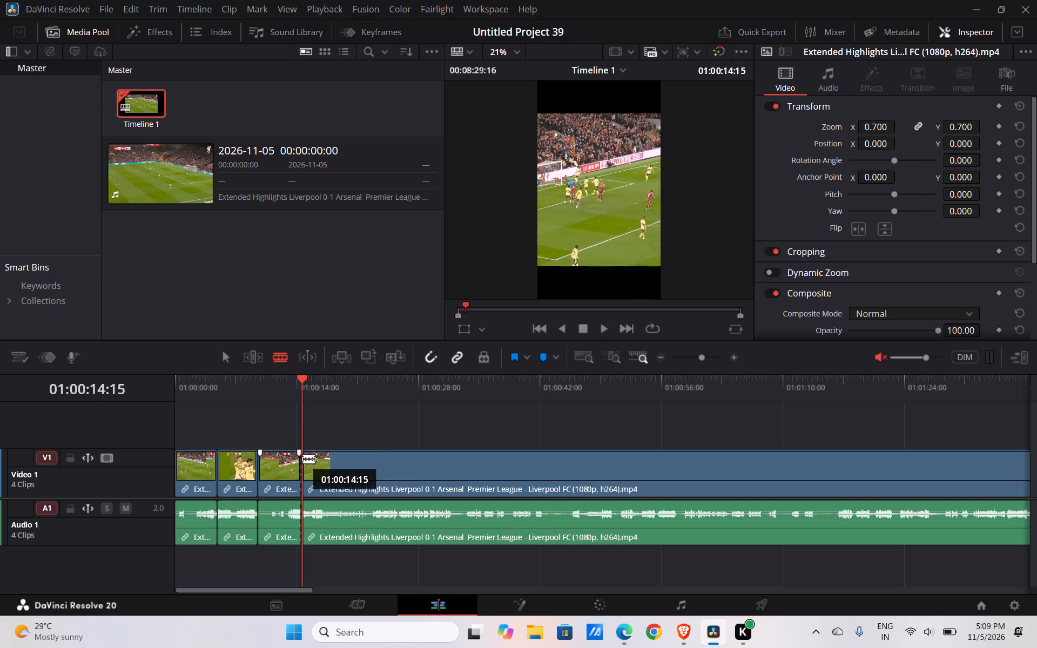
{"action": "left_click", "coordinate": [227, 359]}
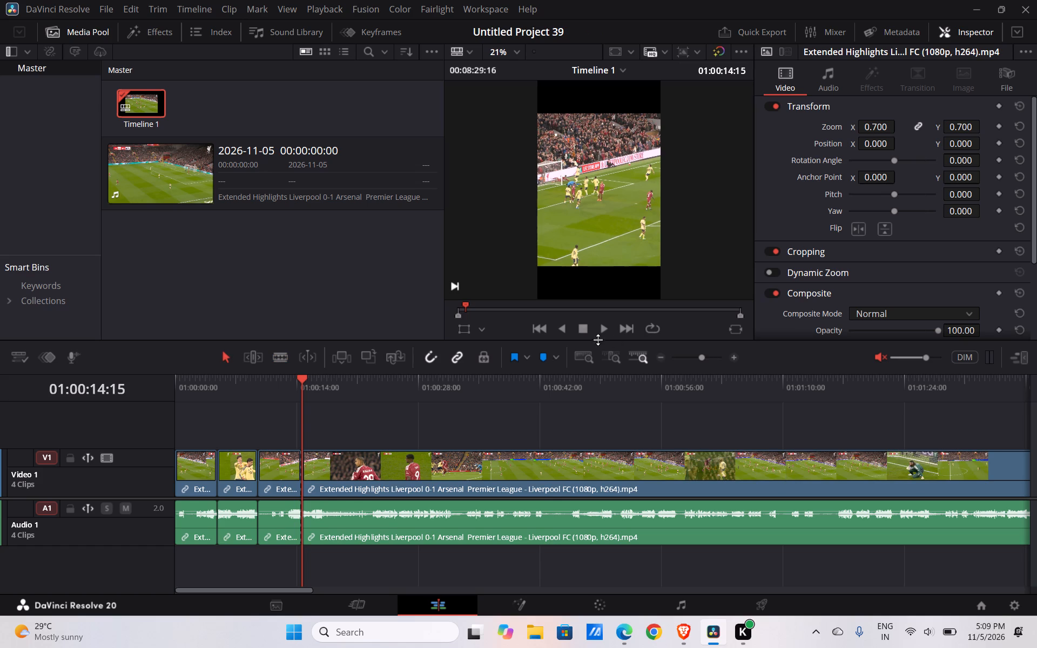
Skim the long fourth clip, split it at 01:01:10:18 and ripple delete the section from 01:00:14:15 to that cut.
{"action": "left_click", "coordinate": [602, 333]}
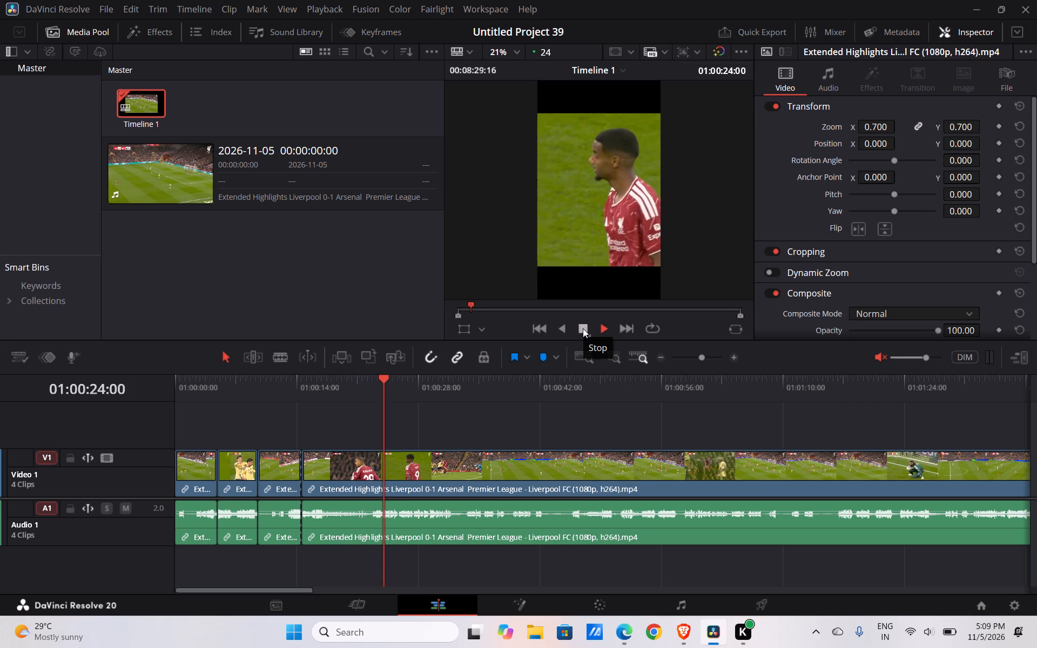
{"action": "left_click", "coordinate": [416, 406]}
{"action": "left_click", "coordinate": [429, 398]}
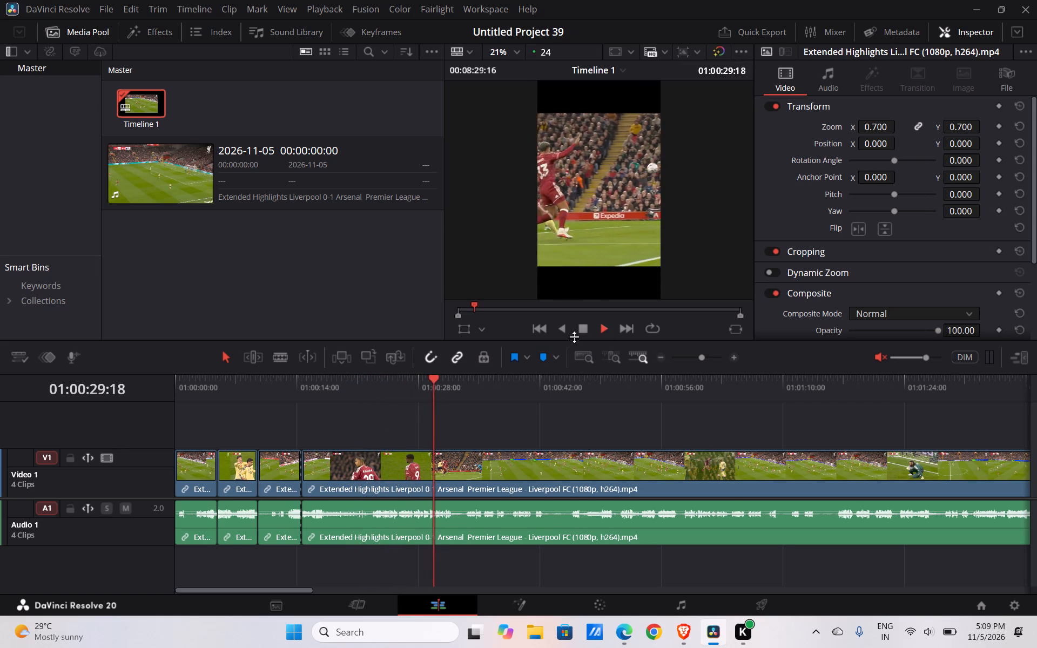
{"action": "left_click", "coordinate": [455, 388]}
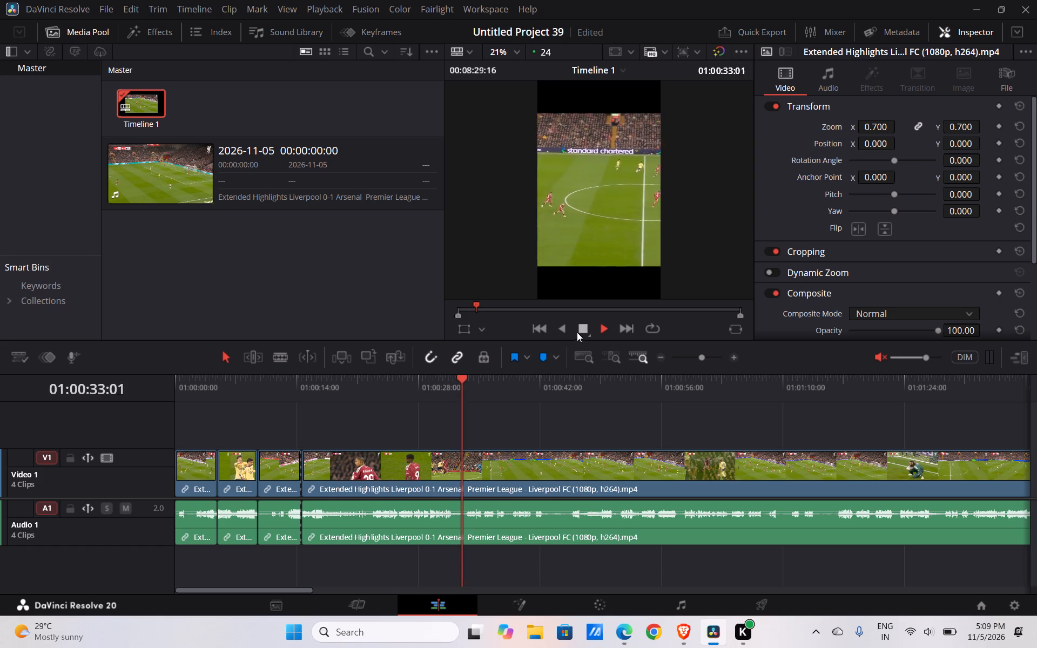
{"action": "left_click", "coordinate": [504, 385]}
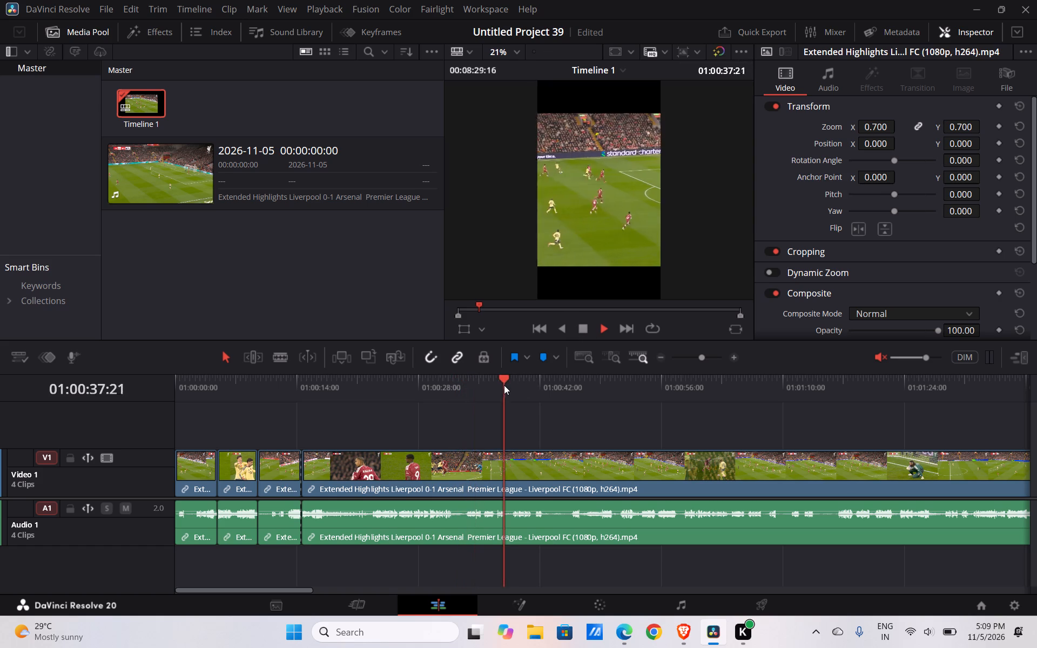
{"action": "left_click", "coordinate": [528, 395]}
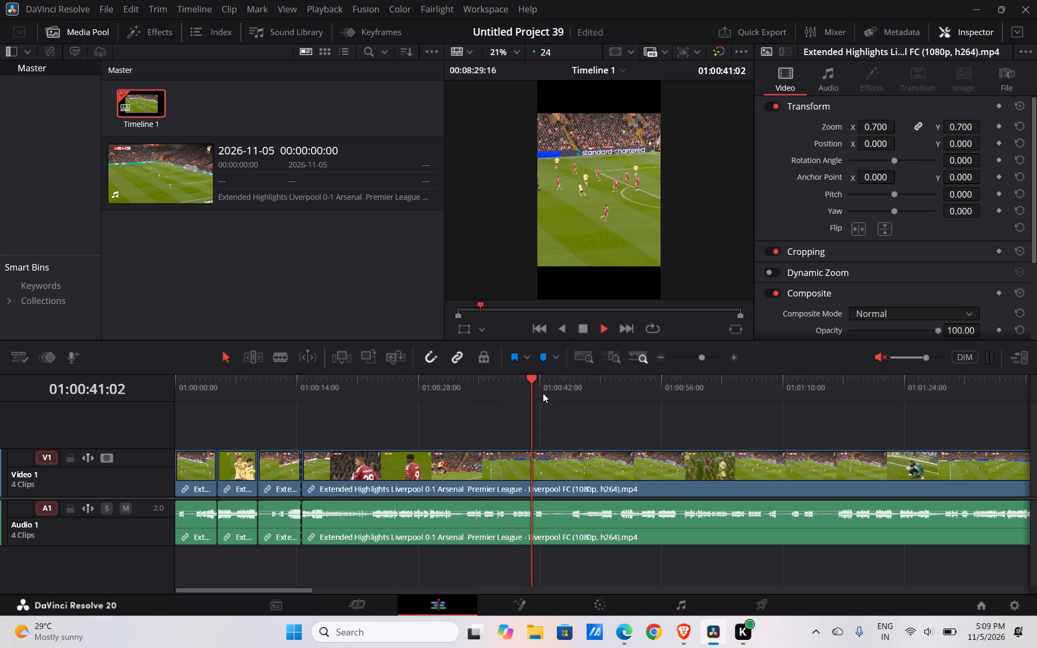
{"action": "left_click", "coordinate": [543, 393]}
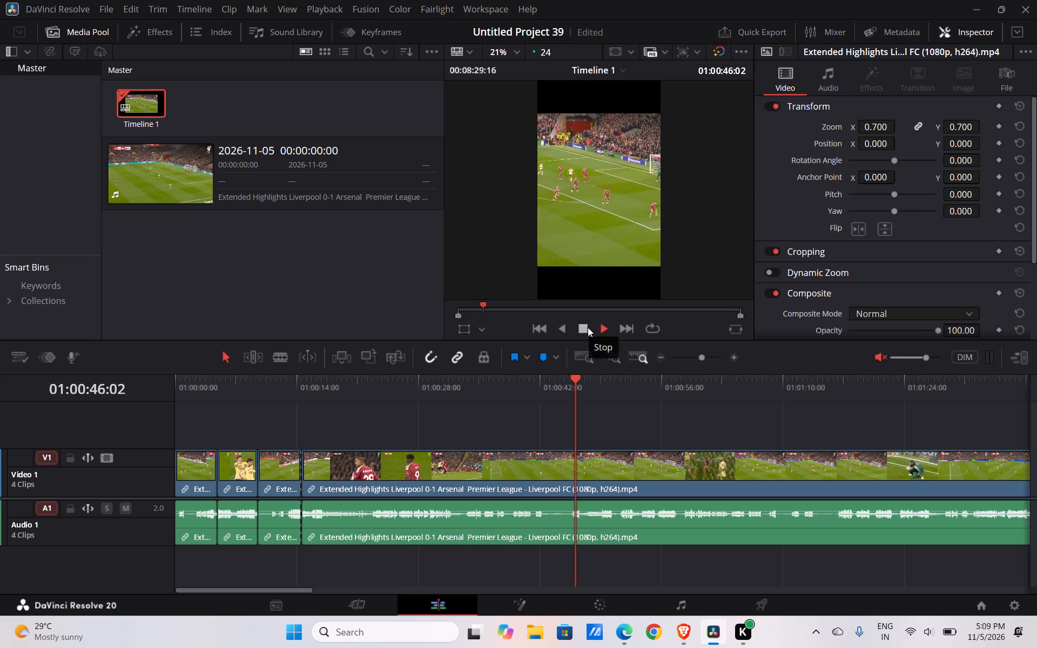
{"action": "left_click", "coordinate": [588, 327]}
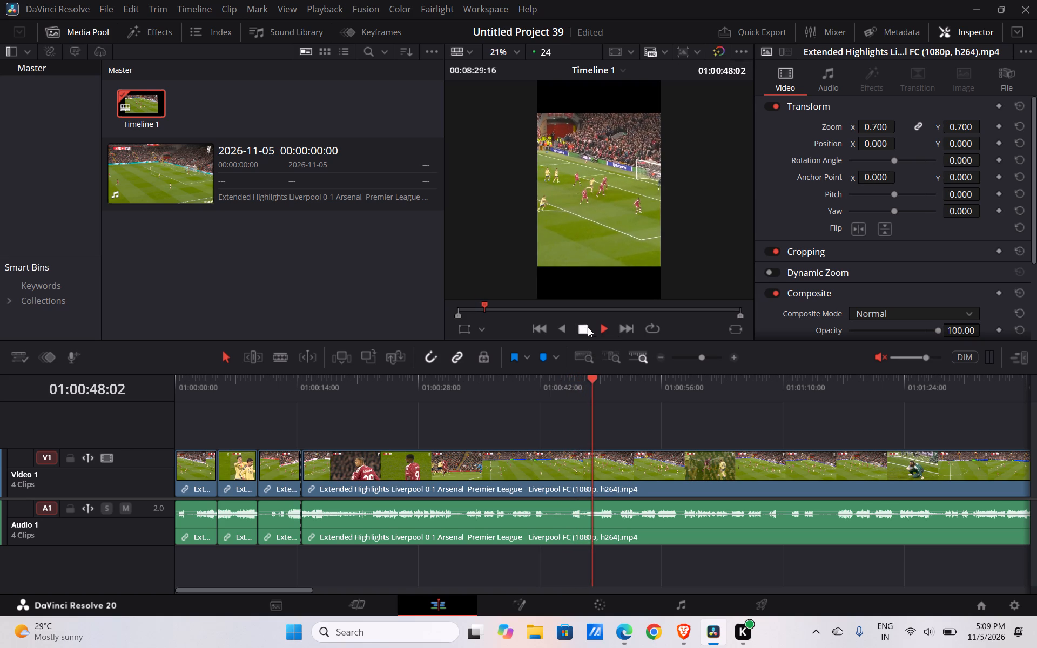
{"action": "left_click", "coordinate": [283, 356]}
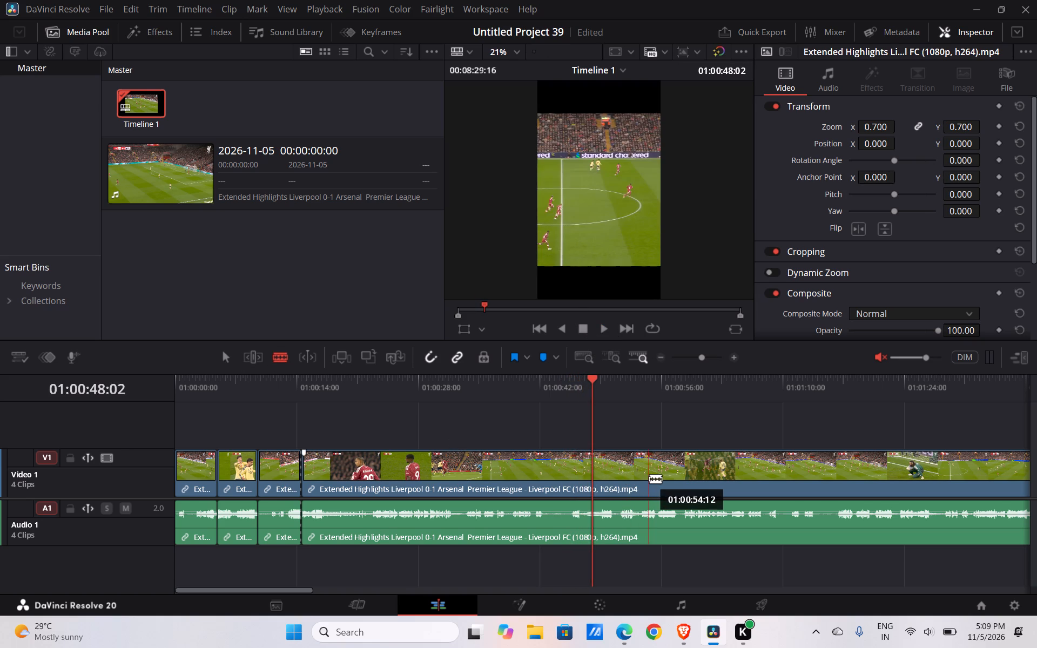
{"action": "left_click", "coordinate": [789, 470]}
{"action": "left_click", "coordinate": [227, 357]}
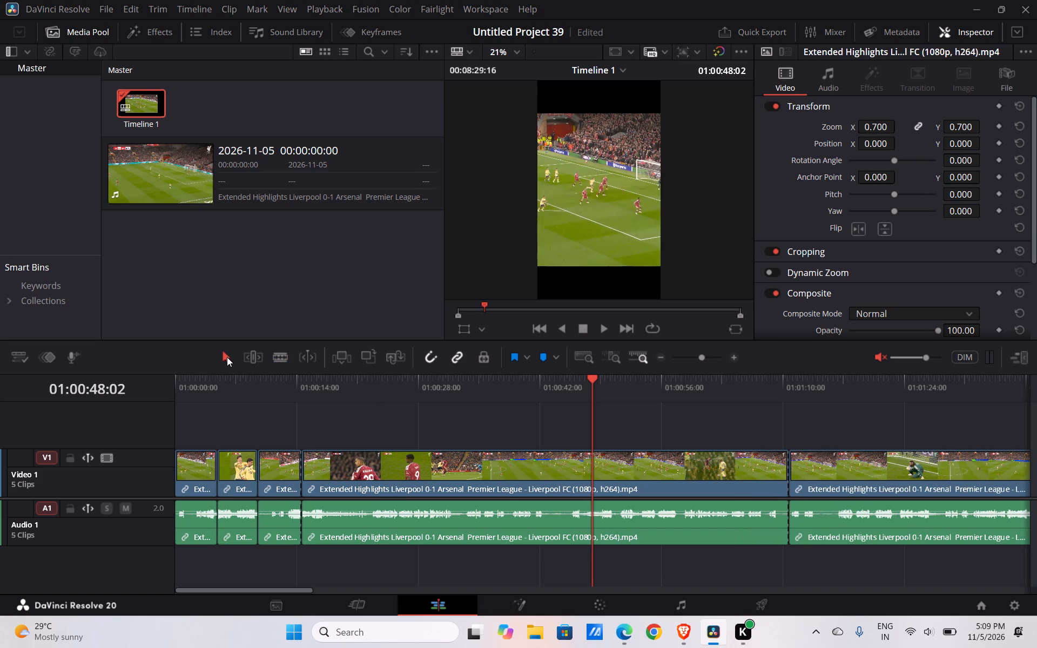
{"action": "left_click", "coordinate": [445, 453]}
{"action": "key", "text": "Delete"}
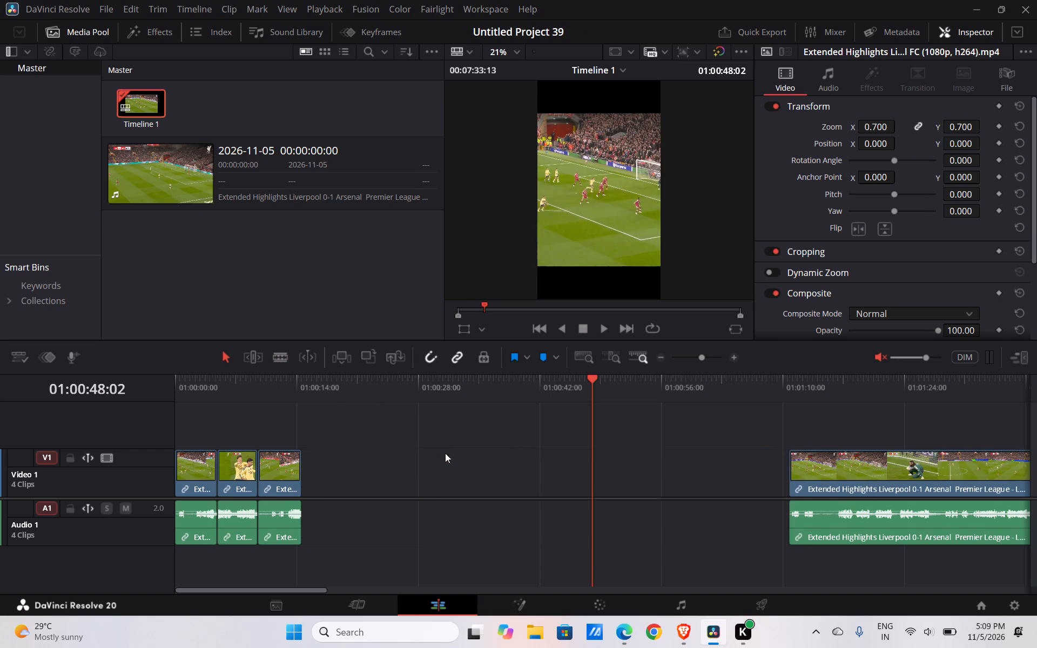
Play the new fourth clip through the Arsenal attack and split it at 01:00:27:06.
{"action": "left_click", "coordinate": [605, 331]}
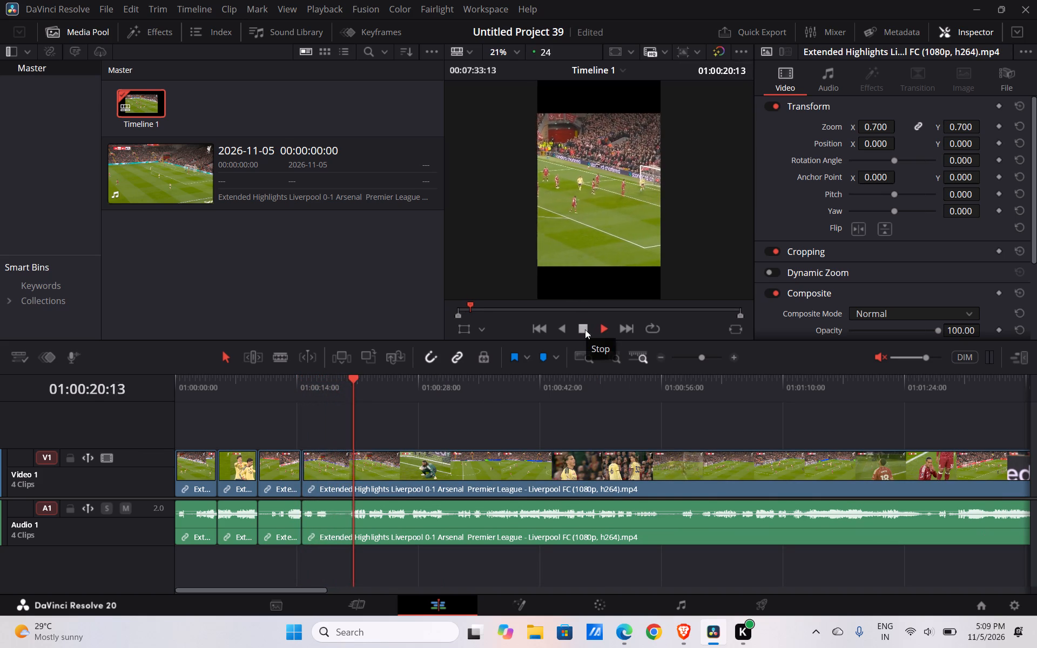
{"action": "left_click", "coordinate": [585, 329]}
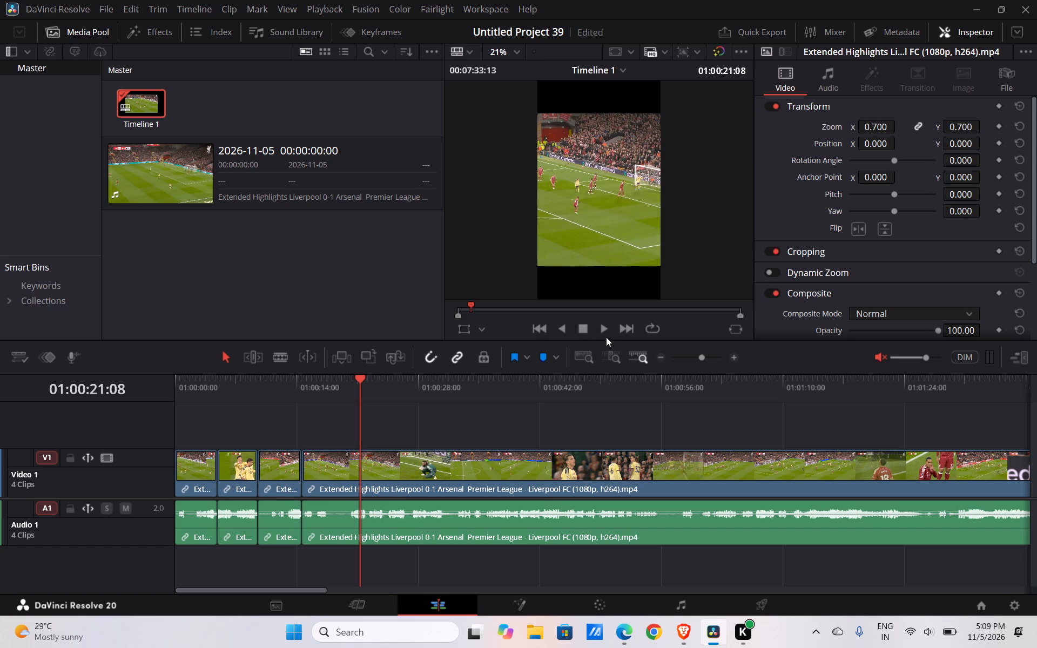
{"action": "left_click", "coordinate": [598, 328]}
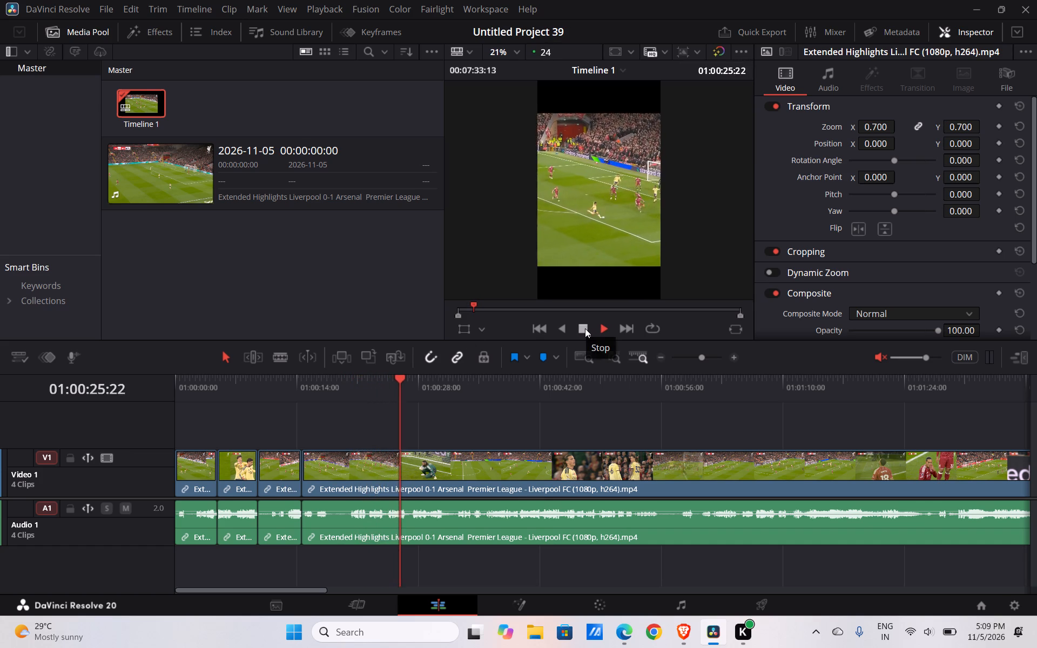
{"action": "left_click", "coordinate": [585, 328]}
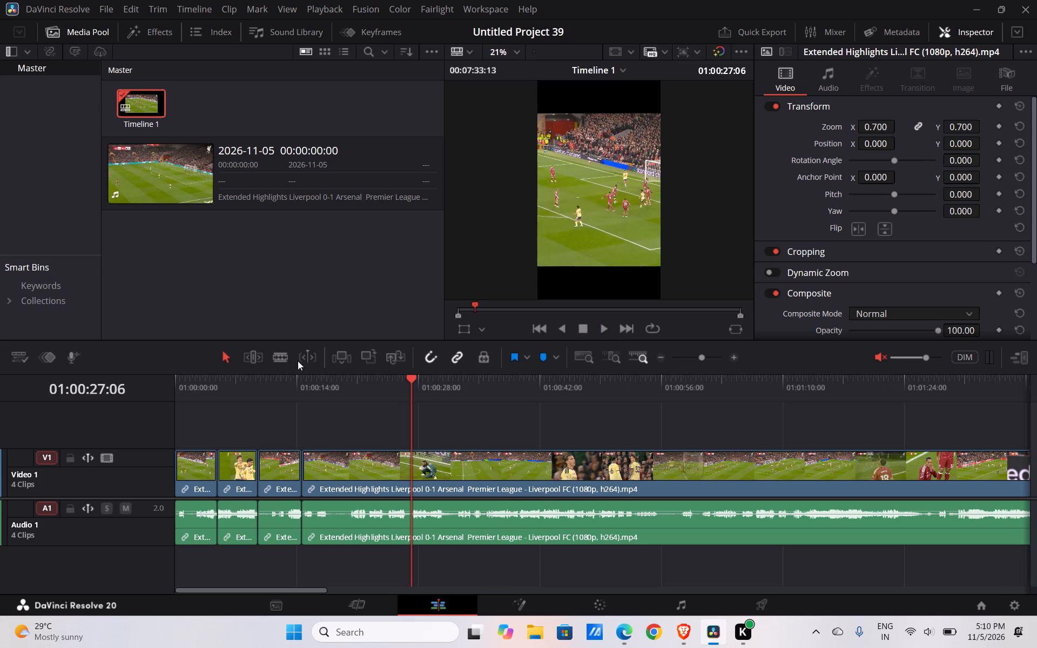
{"action": "left_click", "coordinate": [278, 357]}
{"action": "left_click", "coordinate": [410, 465]}
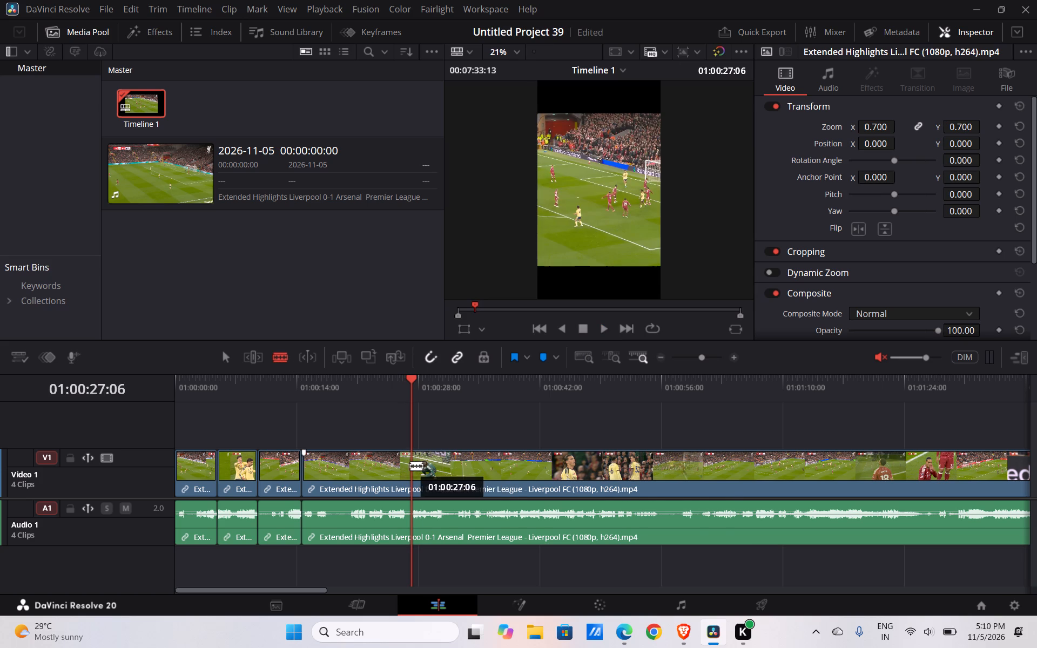
{"action": "left_click", "coordinate": [229, 359]}
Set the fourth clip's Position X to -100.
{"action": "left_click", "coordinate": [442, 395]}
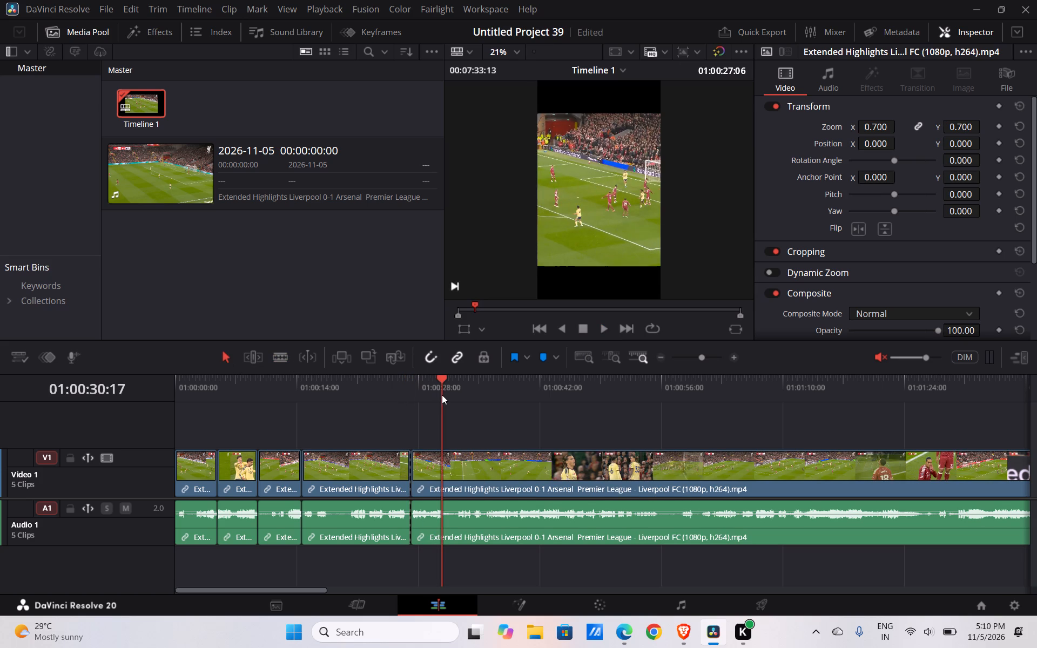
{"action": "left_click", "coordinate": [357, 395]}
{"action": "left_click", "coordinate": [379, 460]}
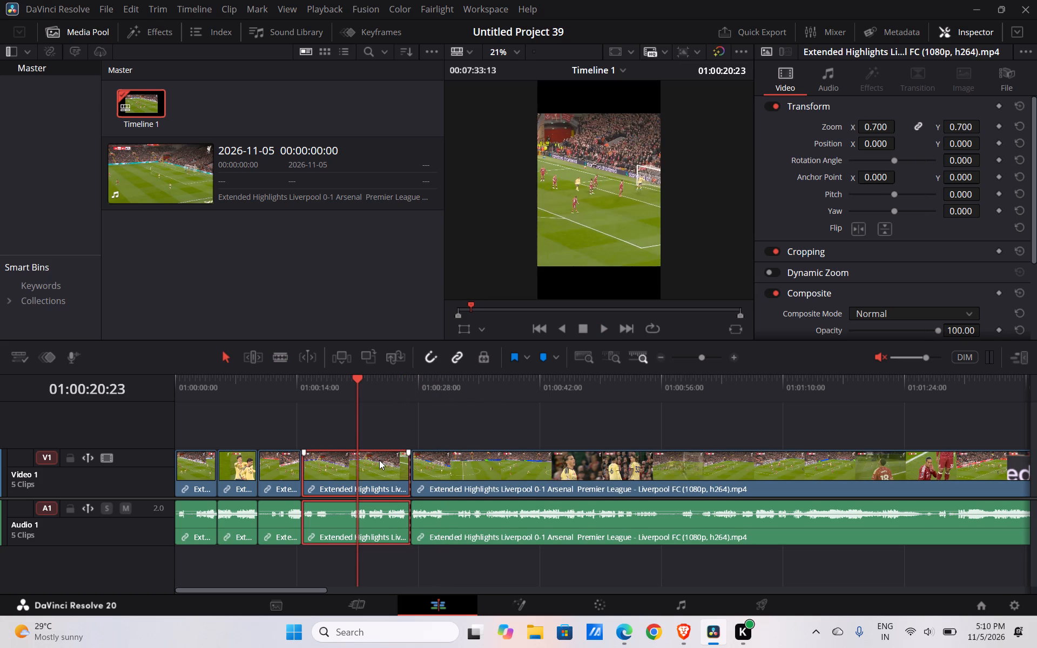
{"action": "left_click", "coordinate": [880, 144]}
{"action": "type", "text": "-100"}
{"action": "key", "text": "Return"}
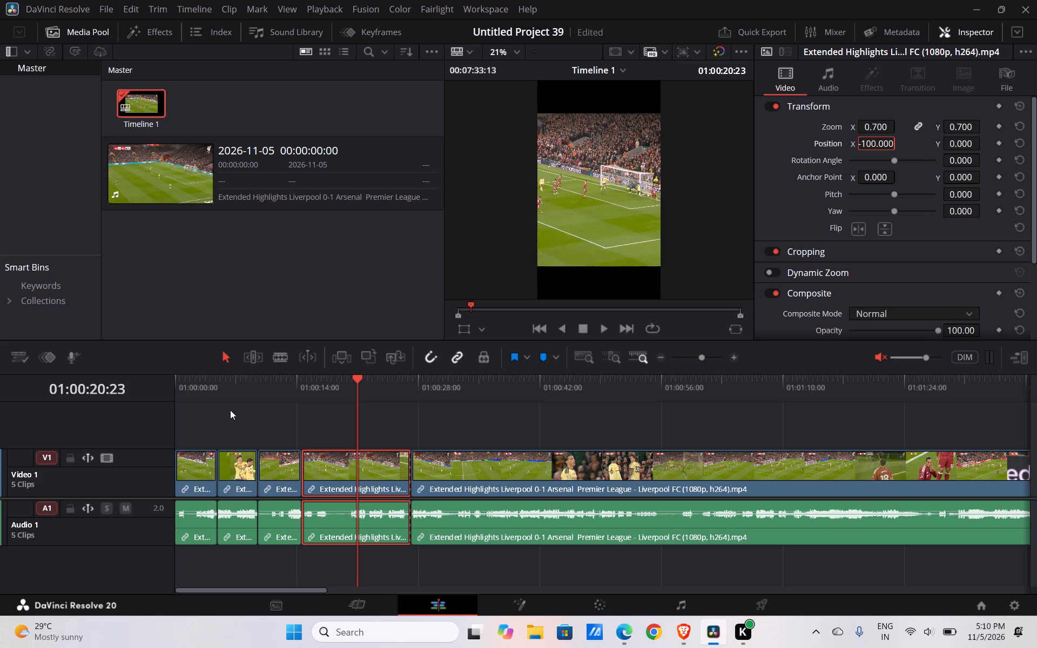
Play the start of the fourth clip to check its framing and set its Position X to -50.
{"action": "left_click", "coordinate": [288, 390]}
{"action": "left_click", "coordinate": [601, 330]}
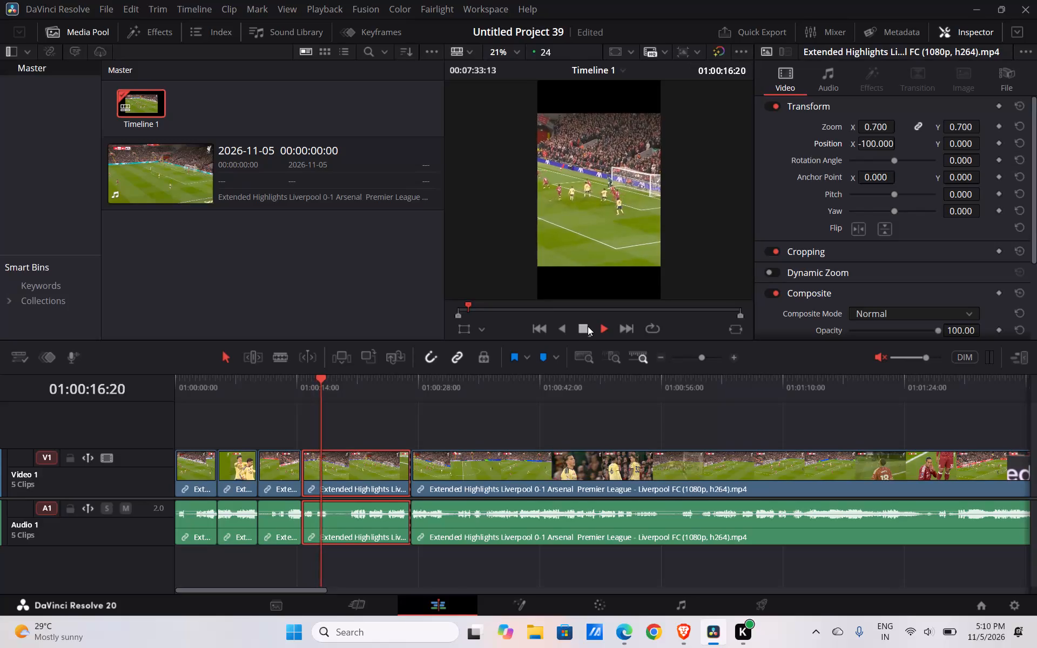
{"action": "left_click", "coordinate": [581, 328]}
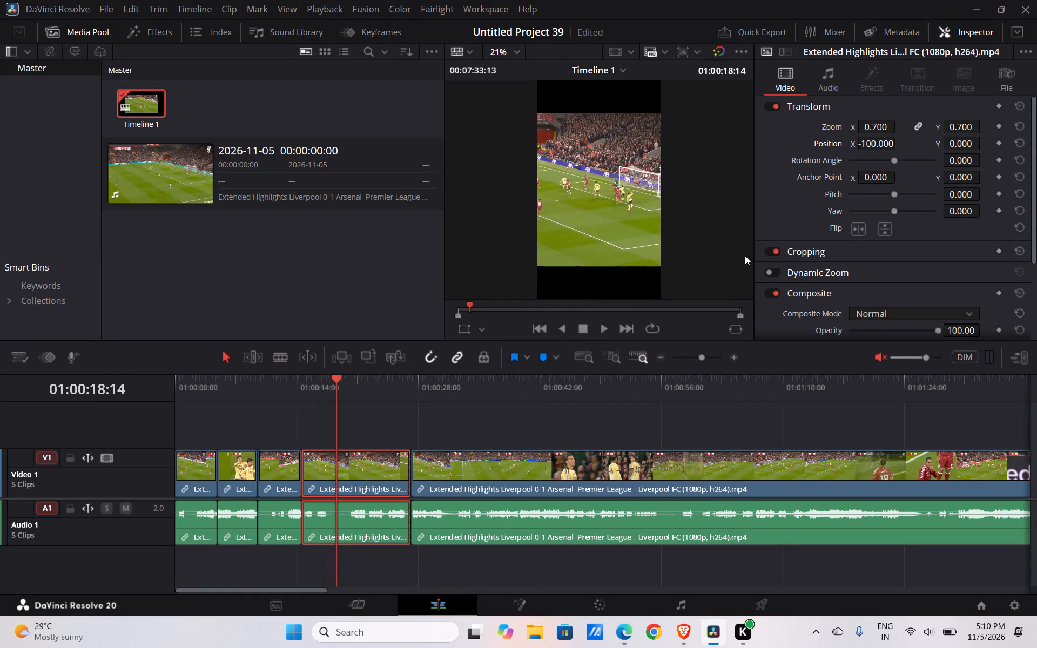
{"action": "left_click", "coordinate": [870, 145]}
{"action": "key", "text": "minus"}
{"action": "type", "text": "50"}
{"action": "key", "text": "Return"}
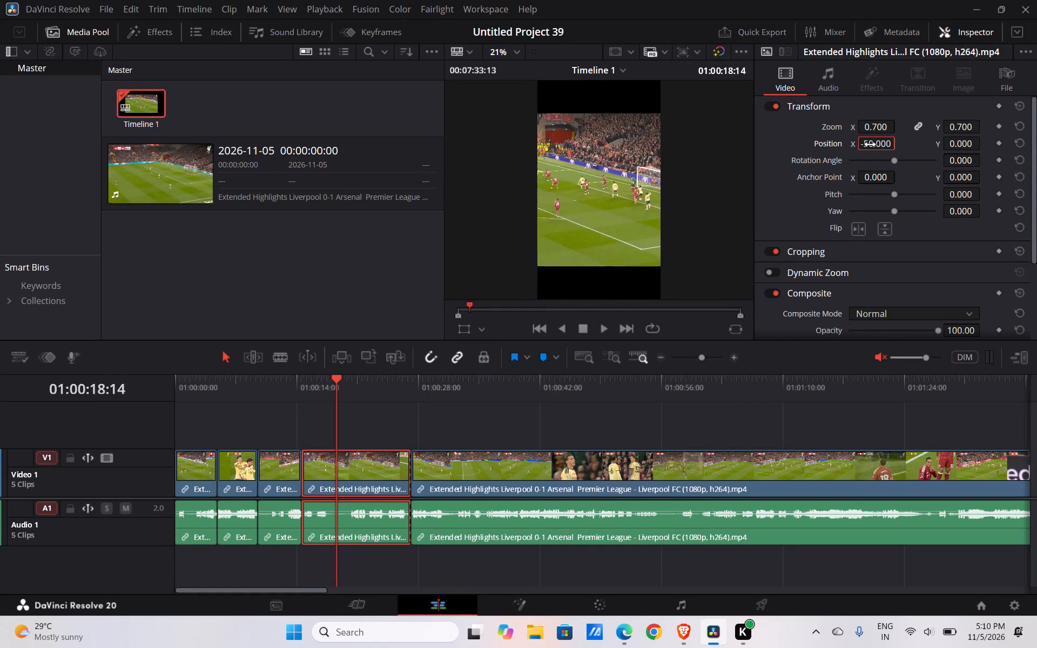
Play the fourth clip from its start at 01:00:14:15 to check its new framing through to its end.
{"action": "left_click", "coordinate": [297, 379]}
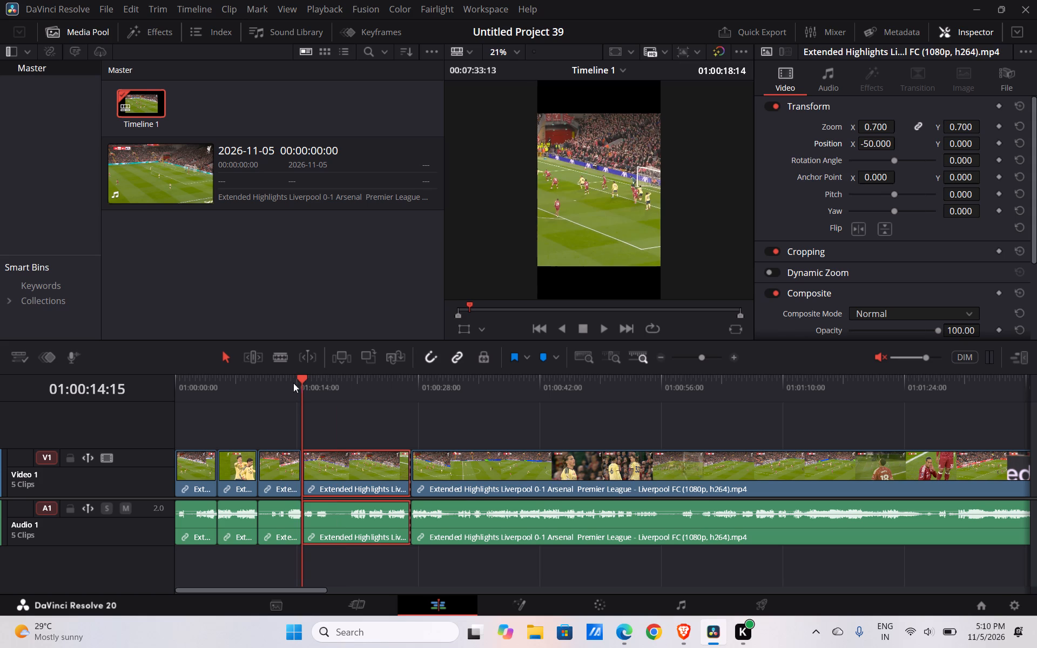
{"action": "left_click", "coordinate": [598, 327]}
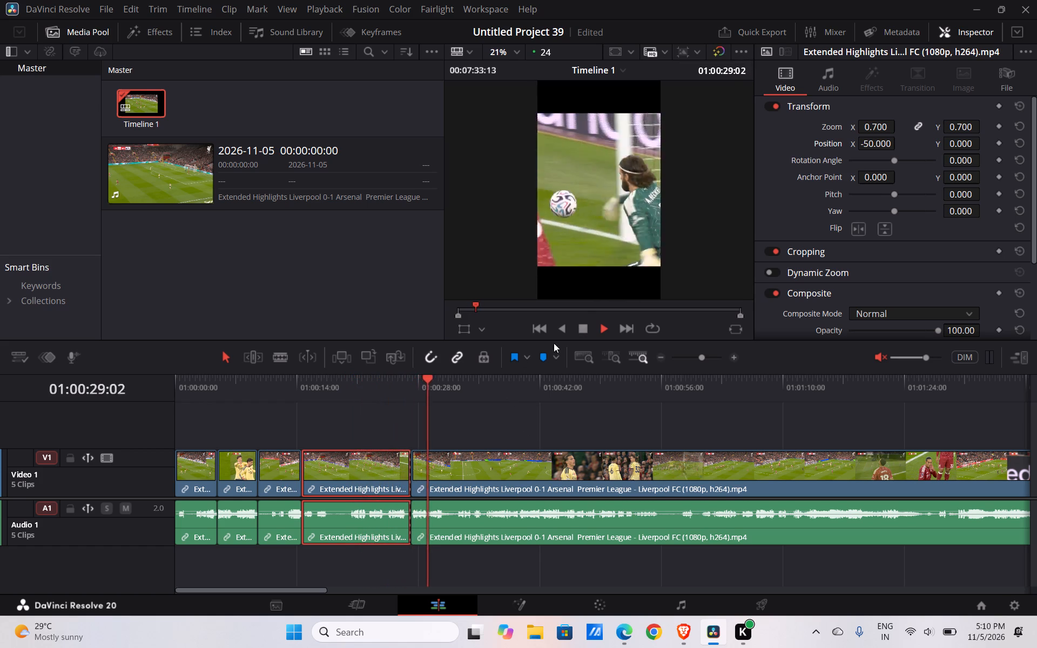
Skim the long fifth clip from about 01:00:31 to 01:01:00, looking for the next key moment.
{"action": "left_click", "coordinate": [450, 391]}
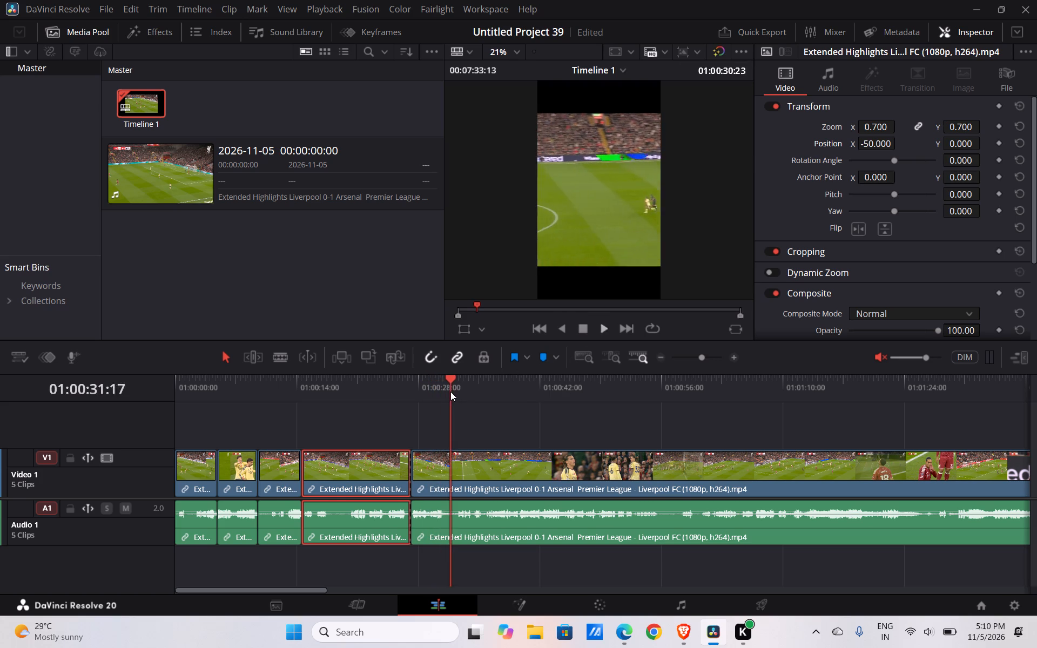
{"action": "left_click", "coordinate": [462, 393]}
{"action": "left_click", "coordinate": [475, 394]}
{"action": "left_click", "coordinate": [491, 397]}
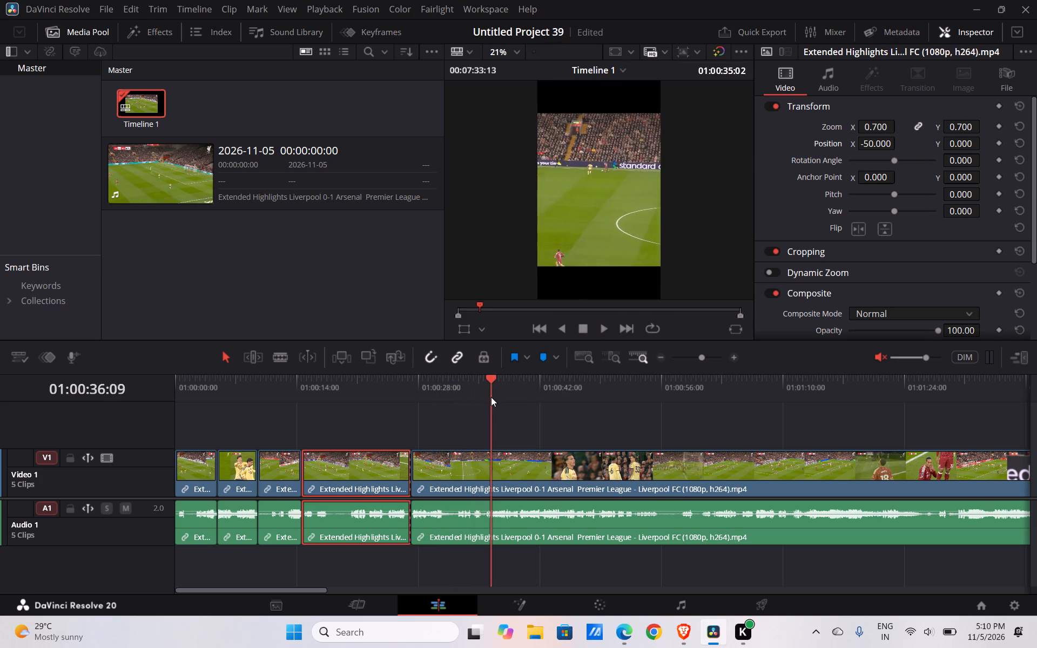
{"action": "left_click", "coordinate": [502, 400]}
{"action": "left_click", "coordinate": [516, 401]}
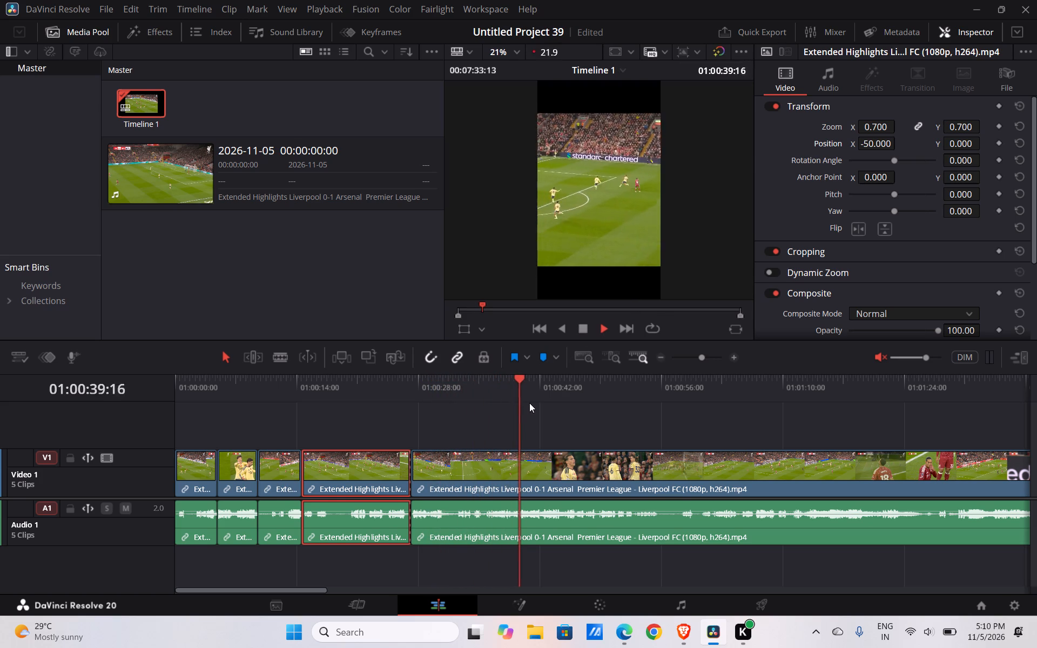
{"action": "left_click", "coordinate": [529, 403]}
{"action": "left_click", "coordinate": [546, 406]}
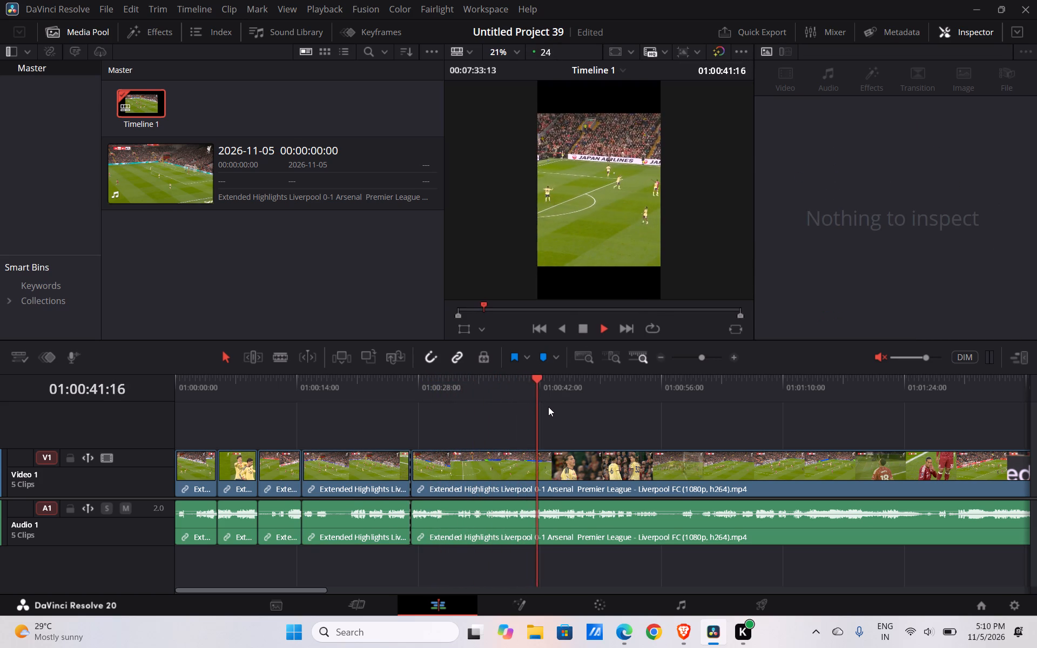
{"action": "left_click", "coordinate": [556, 393]}
{"action": "left_click", "coordinate": [573, 395]}
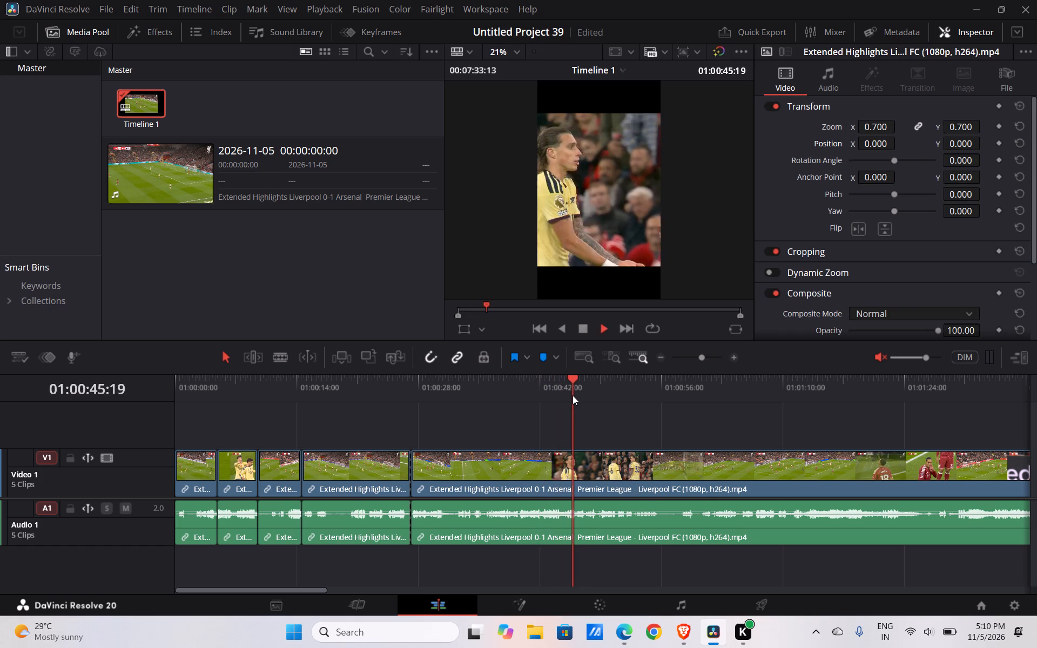
{"action": "left_click", "coordinate": [582, 398]}
{"action": "left_click", "coordinate": [595, 399]}
{"action": "left_click", "coordinate": [612, 400]}
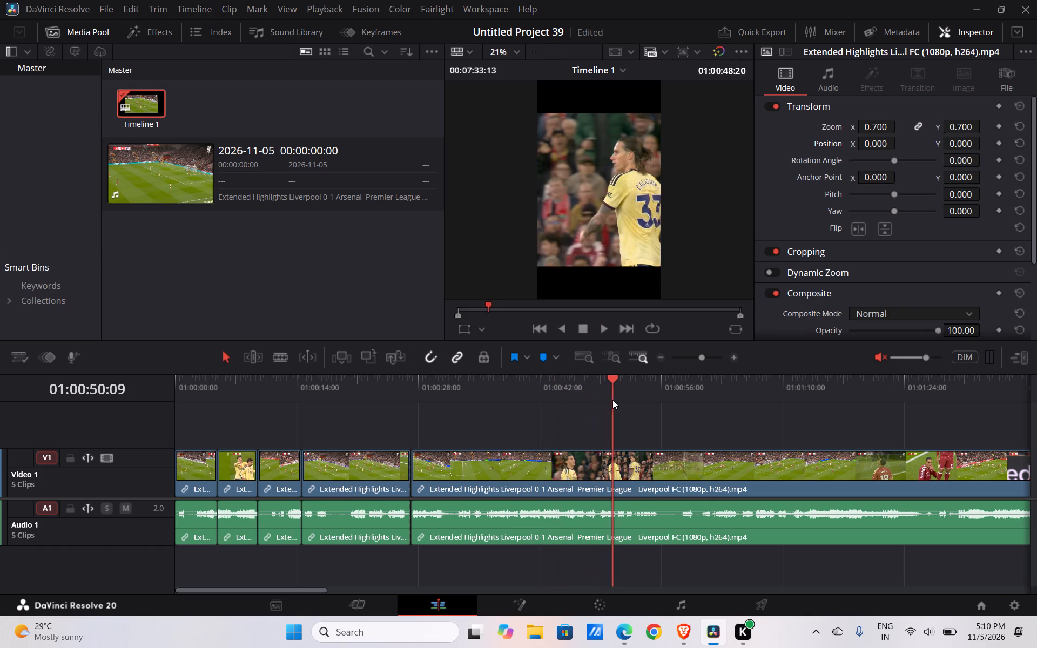
{"action": "left_click", "coordinate": [628, 401]}
{"action": "left_click", "coordinate": [649, 404]}
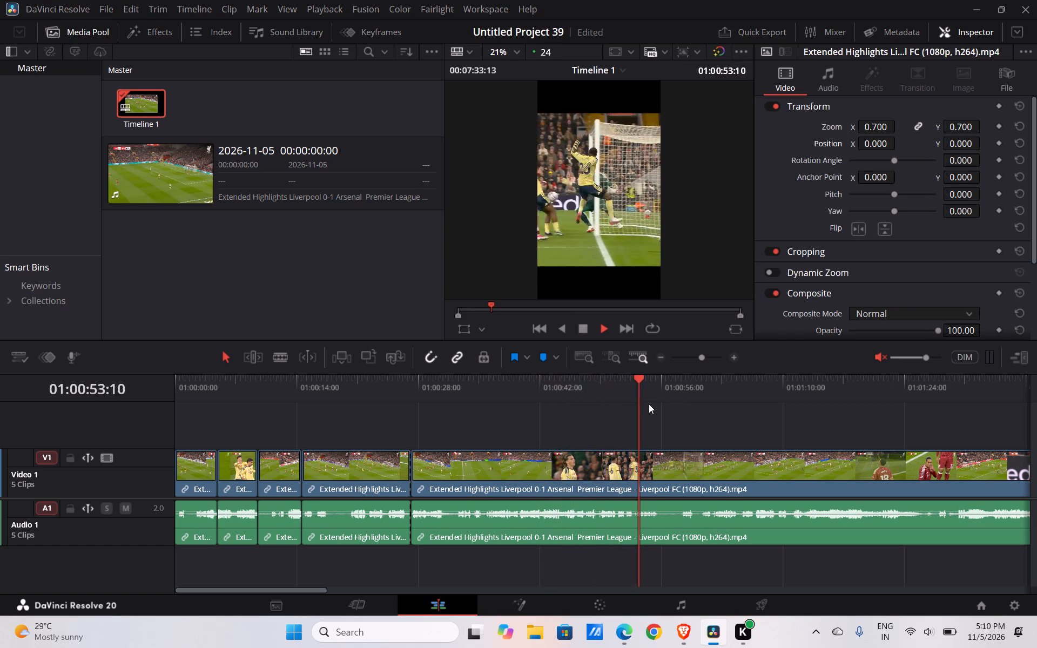
{"action": "left_click", "coordinate": [670, 400]}
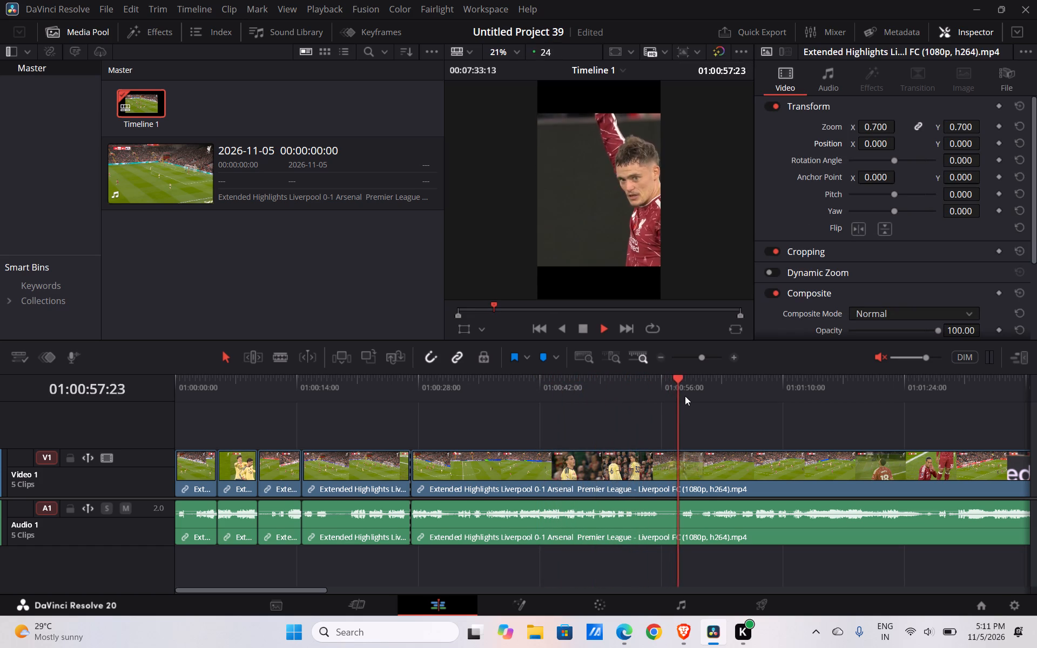
{"action": "left_click", "coordinate": [685, 396]}
{"action": "left_click", "coordinate": [661, 396]}
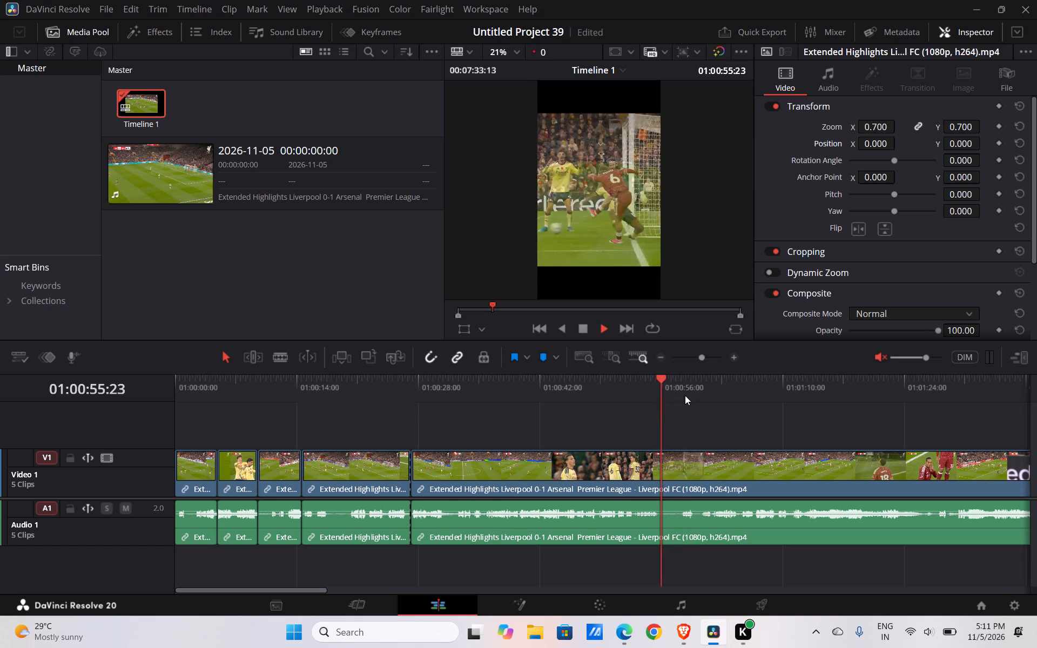
{"action": "left_click", "coordinate": [689, 396]}
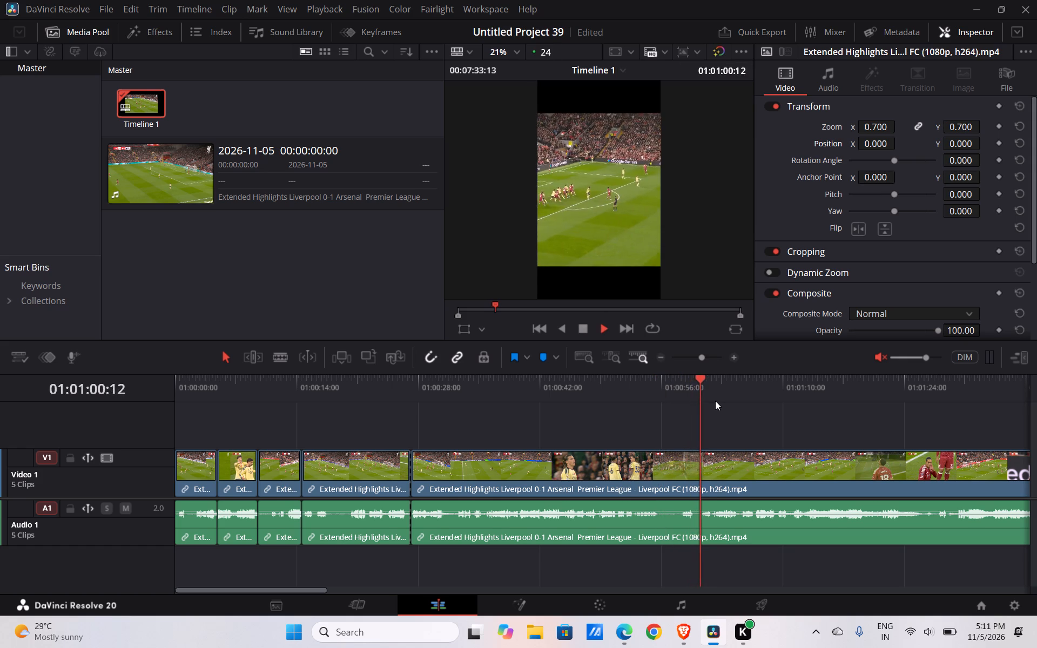
Skim the fifth clip from about 01:01:00 to 01:01:45, checking the attacks and replays for a moment worth keeping.
{"action": "left_click", "coordinate": [715, 401]}
{"action": "left_click", "coordinate": [727, 403]}
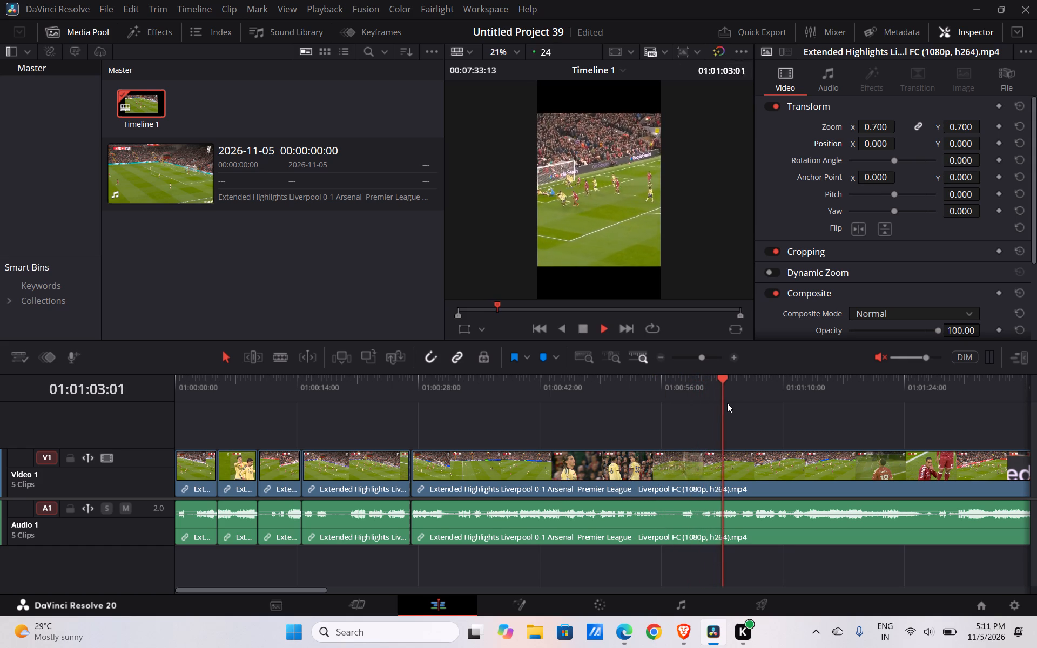
{"action": "left_click", "coordinate": [755, 400]}
{"action": "left_click", "coordinate": [775, 399]}
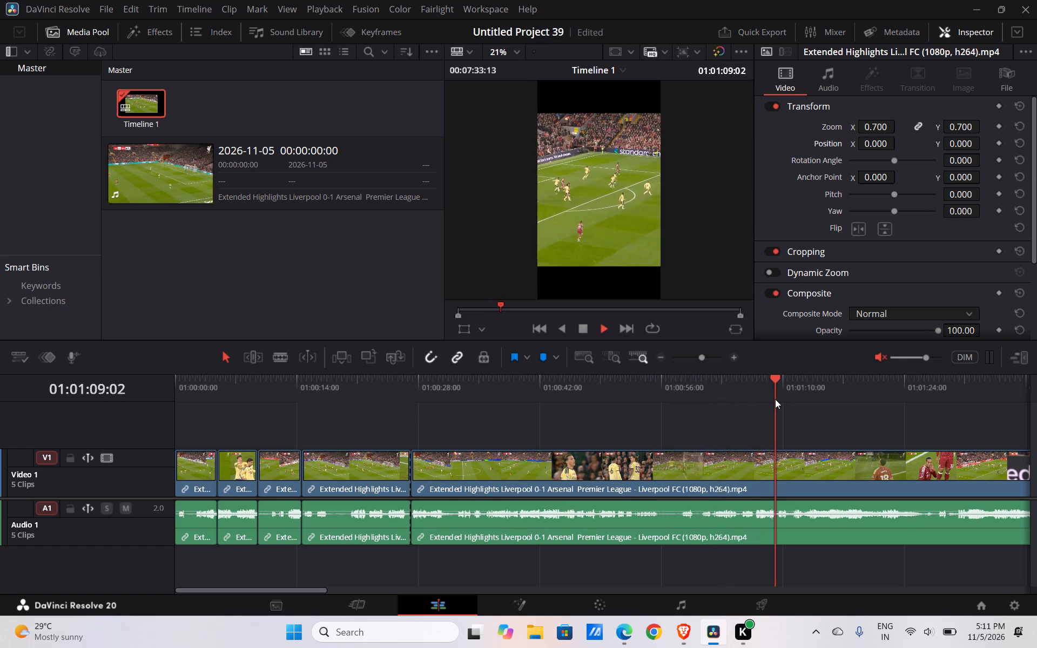
{"action": "left_click", "coordinate": [785, 400]}
{"action": "left_click", "coordinate": [805, 401]}
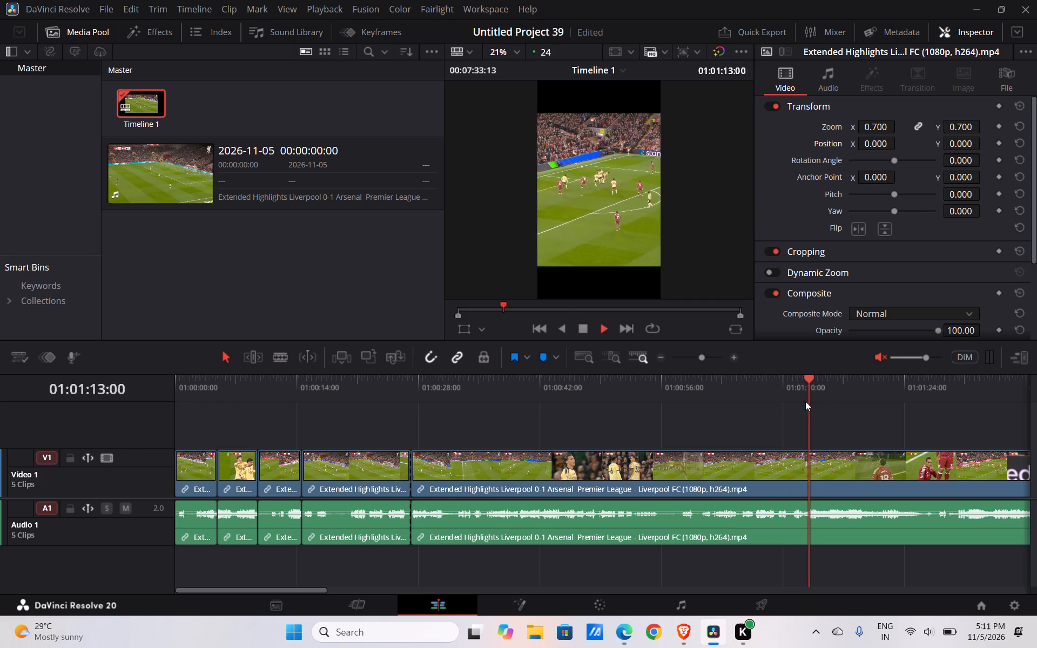
{"action": "left_click", "coordinate": [821, 401]}
{"action": "left_click", "coordinate": [845, 401]}
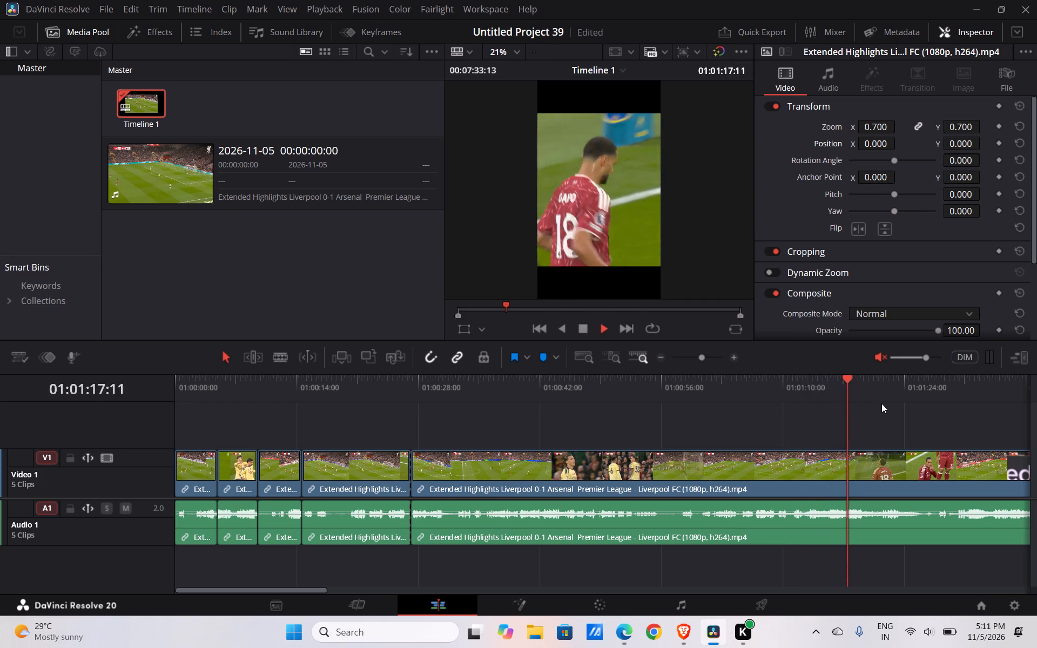
{"action": "left_click", "coordinate": [881, 403]}
{"action": "left_click", "coordinate": [884, 388]}
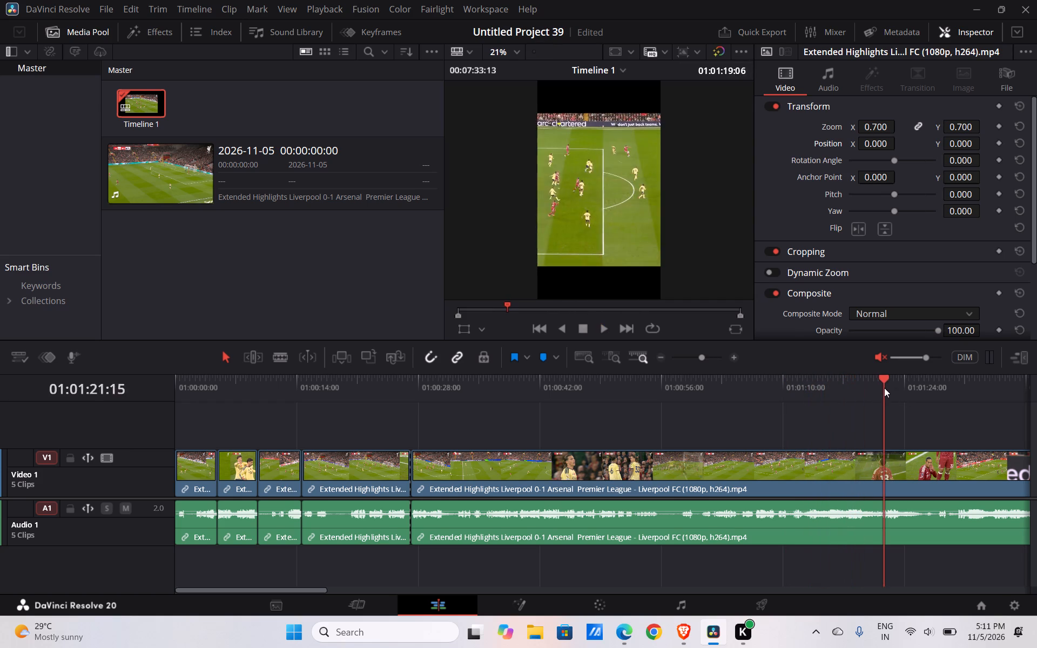
{"action": "left_click", "coordinate": [909, 390]}
{"action": "left_click", "coordinate": [927, 389]}
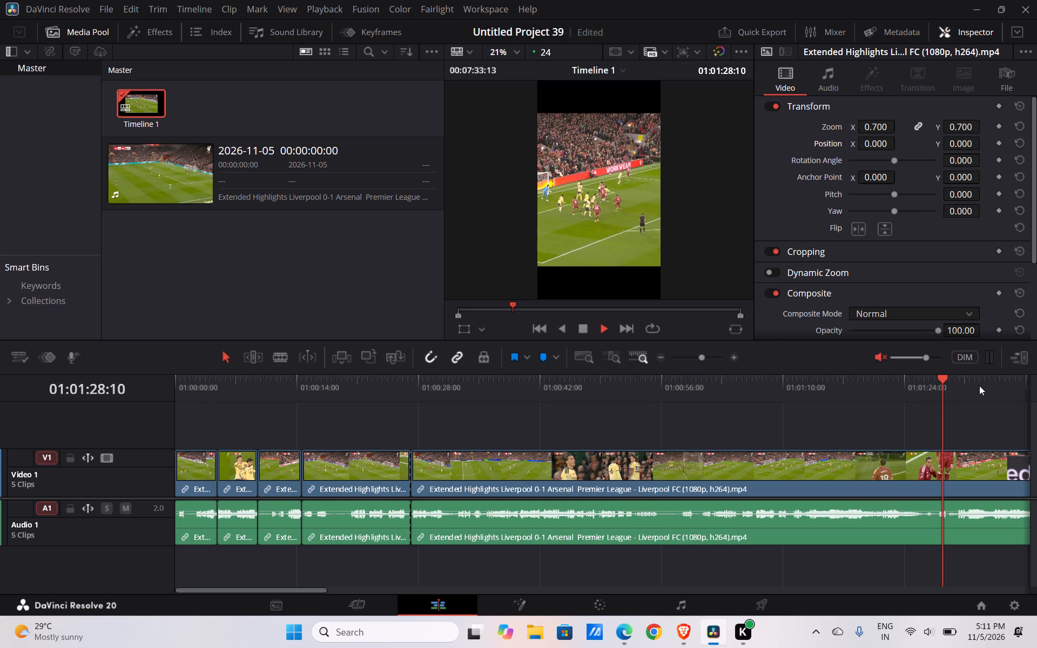
{"action": "scroll", "coordinate": [979, 386], "scroll_direction": "left", "scroll_amount": 1}
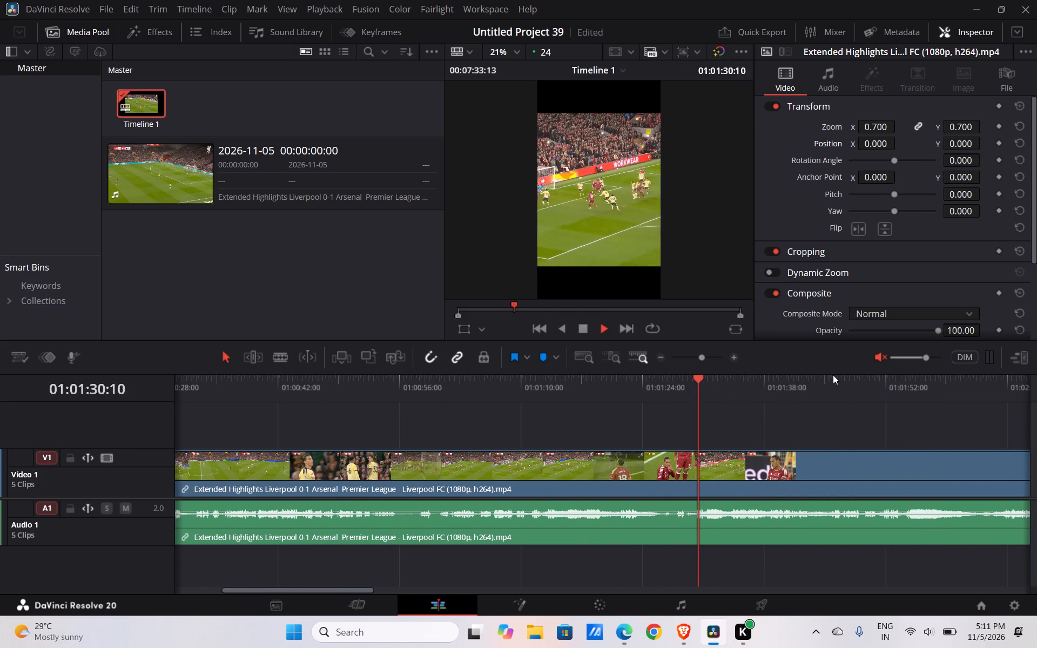
{"action": "left_click", "coordinate": [755, 382]}
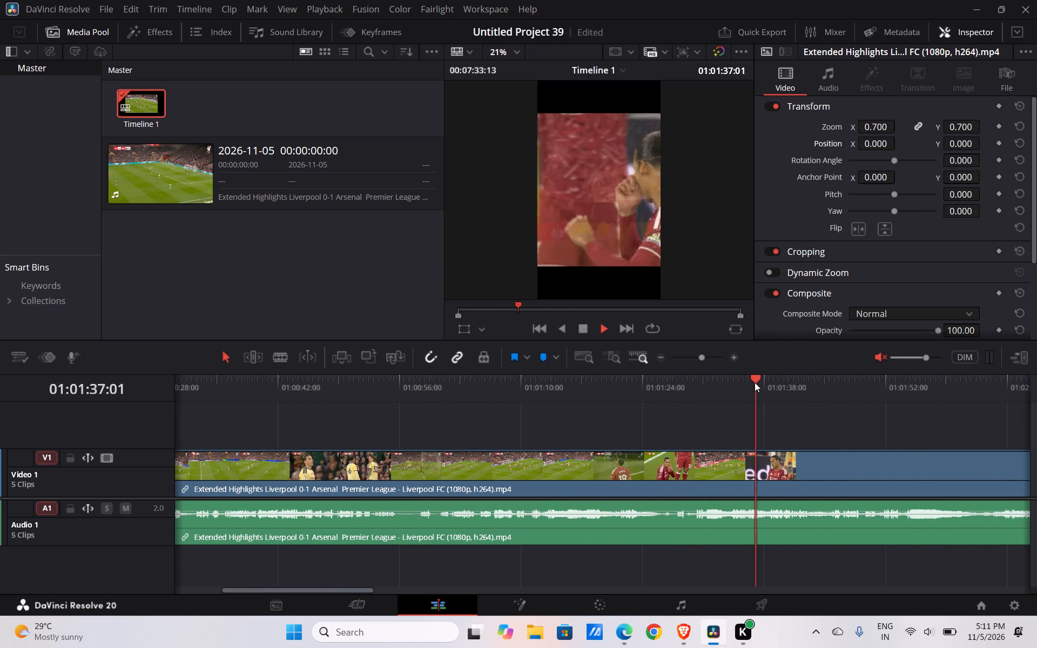
{"action": "left_click", "coordinate": [787, 387]}
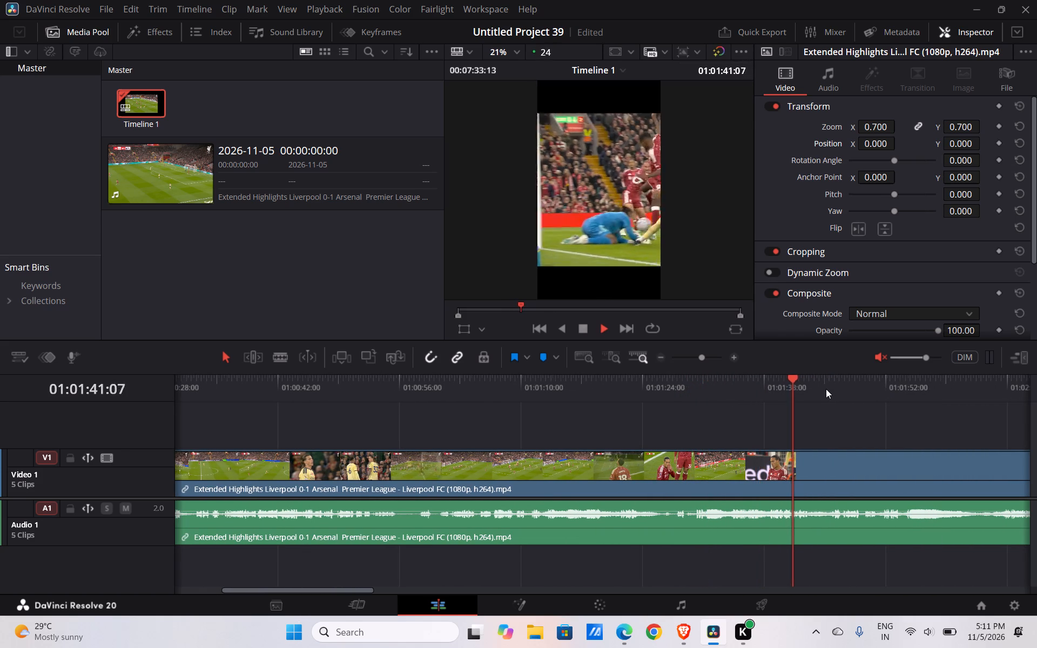
{"action": "scroll", "coordinate": [826, 389], "scroll_direction": "left", "scroll_amount": 2}
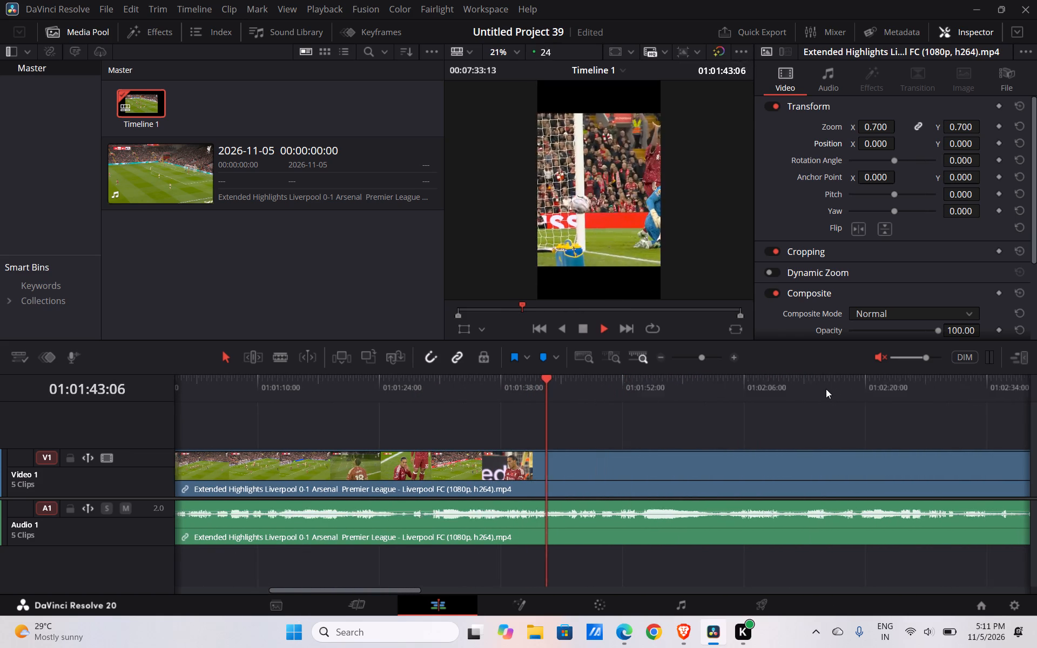
{"action": "scroll", "coordinate": [826, 389], "scroll_direction": "left", "scroll_amount": 1}
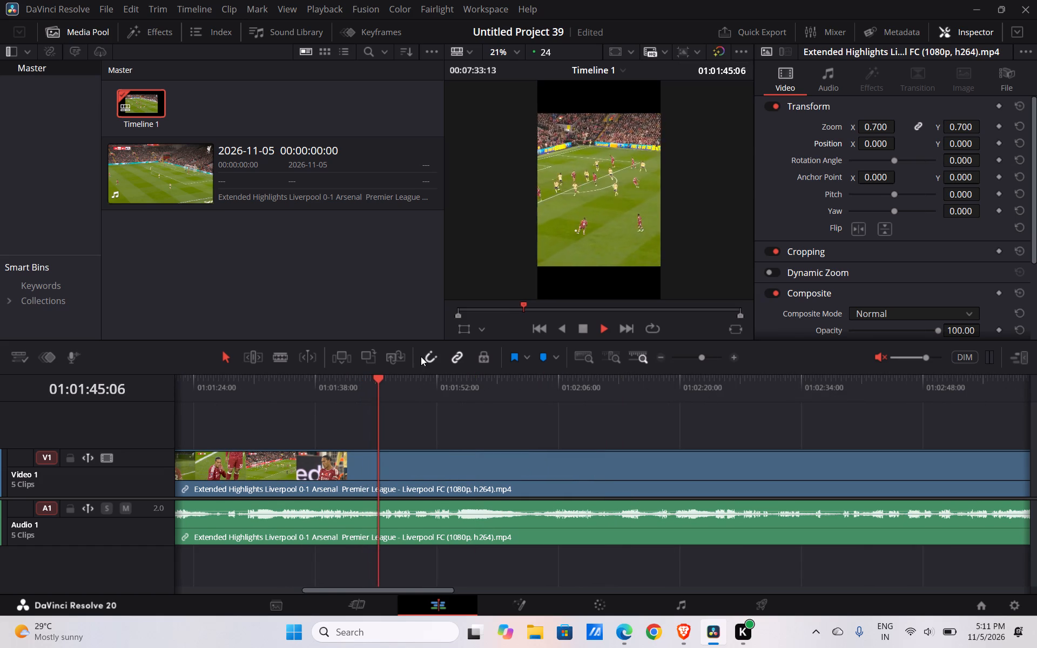
Skim the fifth clip from about 01:01:49 to past 01:02:40 for the next key moment.
{"action": "left_click", "coordinate": [415, 384]}
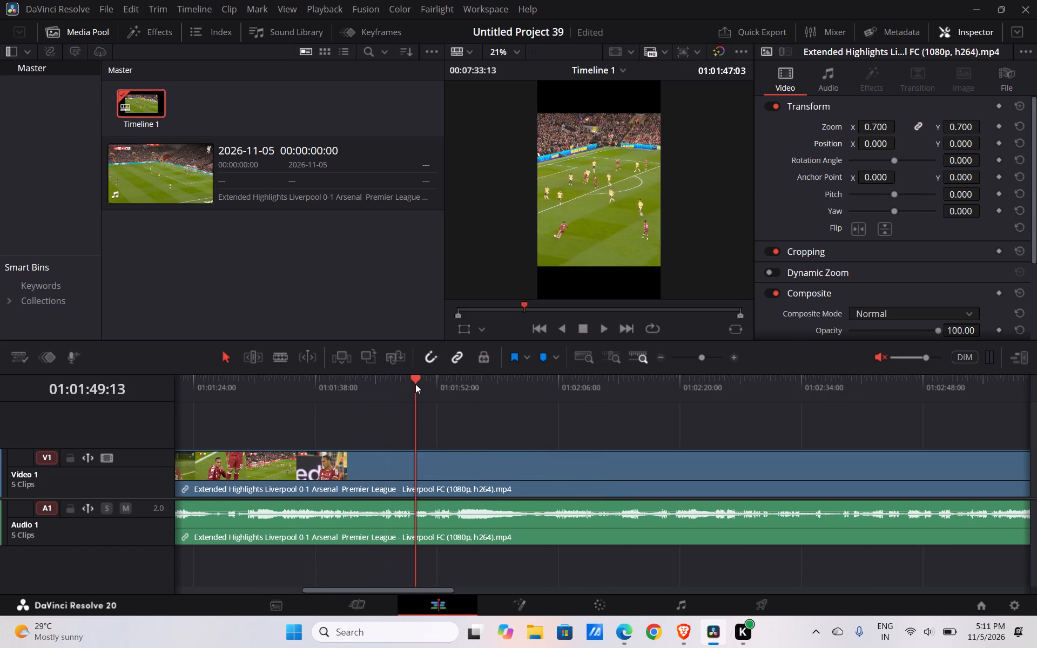
{"action": "left_click", "coordinate": [429, 387]}
{"action": "left_click", "coordinate": [446, 389]}
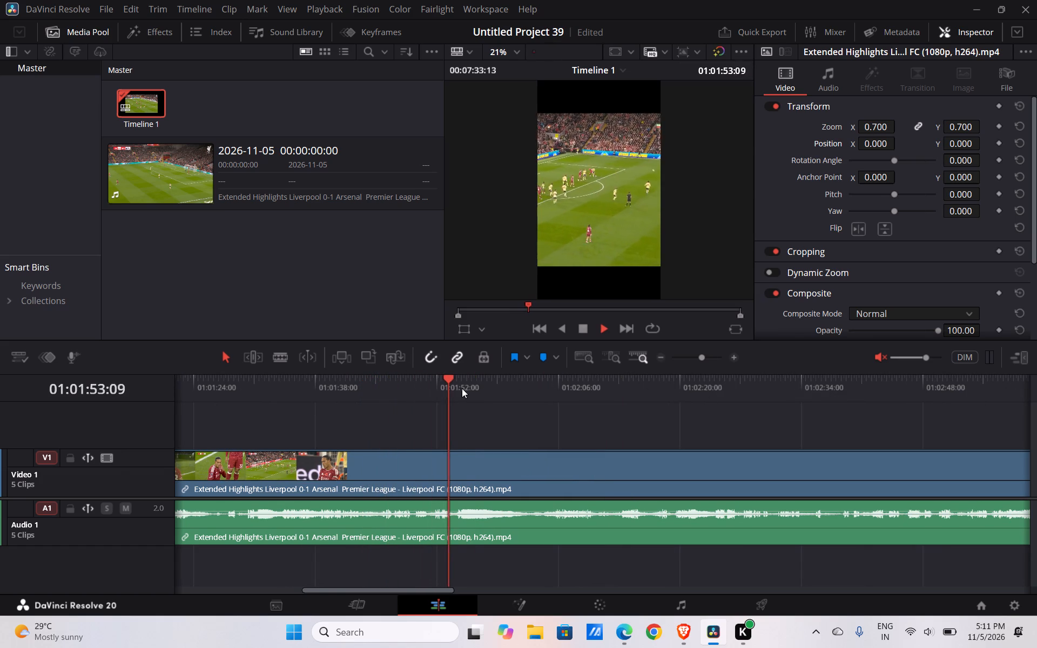
{"action": "left_click", "coordinate": [477, 389]}
{"action": "left_click", "coordinate": [499, 392]}
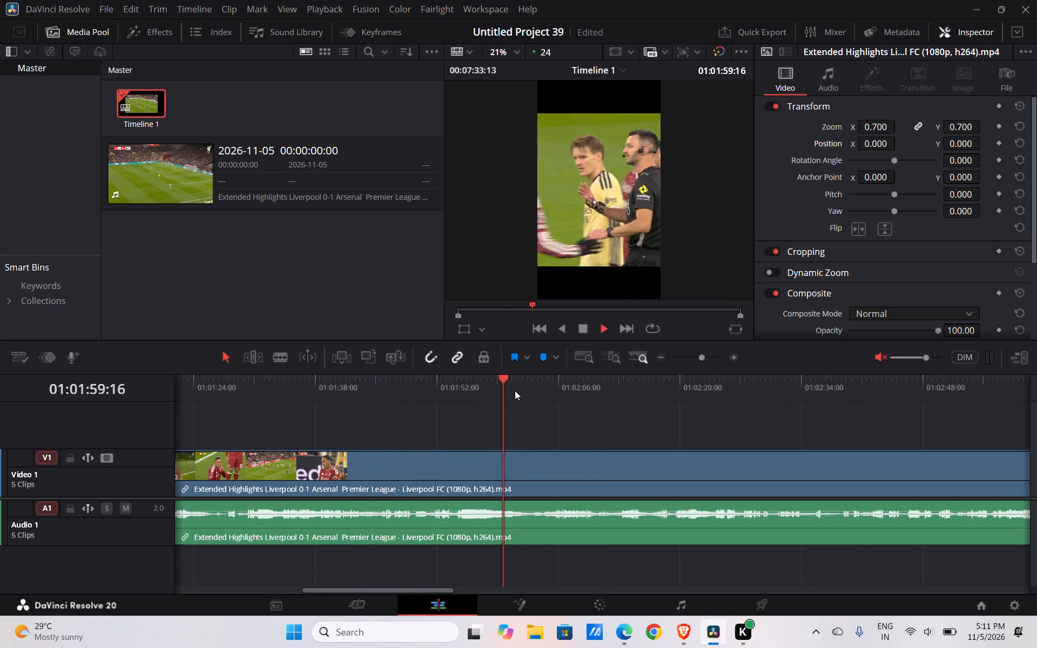
{"action": "left_click", "coordinate": [515, 390]}
{"action": "left_click", "coordinate": [530, 392]}
{"action": "left_click", "coordinate": [552, 395]}
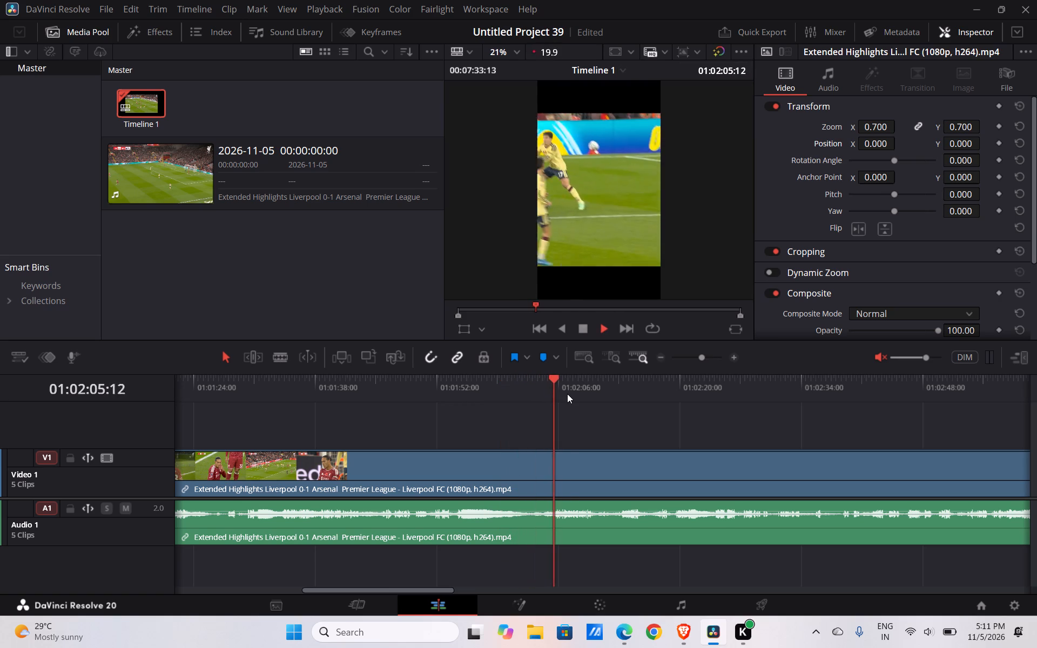
{"action": "left_click", "coordinate": [569, 394]}
{"action": "left_click", "coordinate": [582, 397]}
{"action": "left_click", "coordinate": [594, 400]}
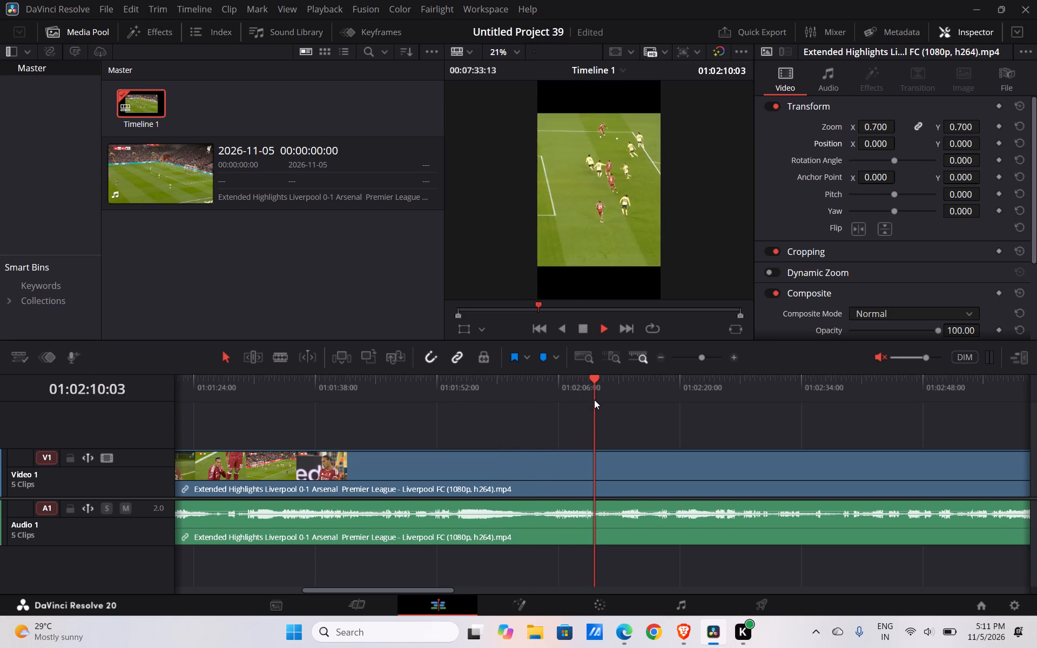
{"action": "left_click", "coordinate": [660, 393]}
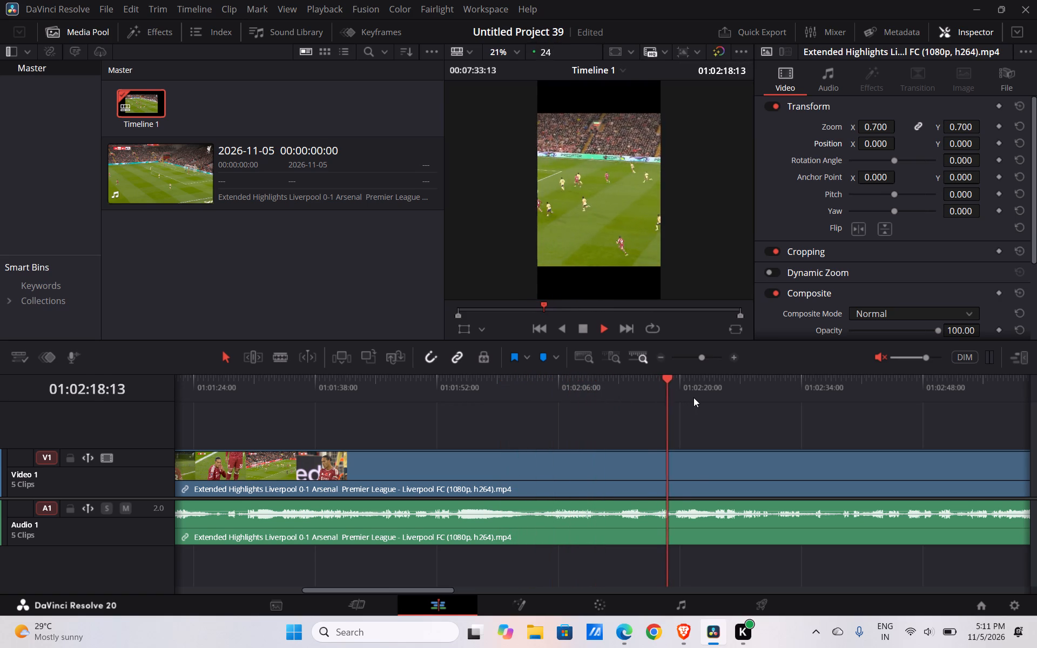
{"action": "left_click", "coordinate": [693, 397]}
{"action": "left_click", "coordinate": [732, 403]}
{"action": "left_click", "coordinate": [763, 406]}
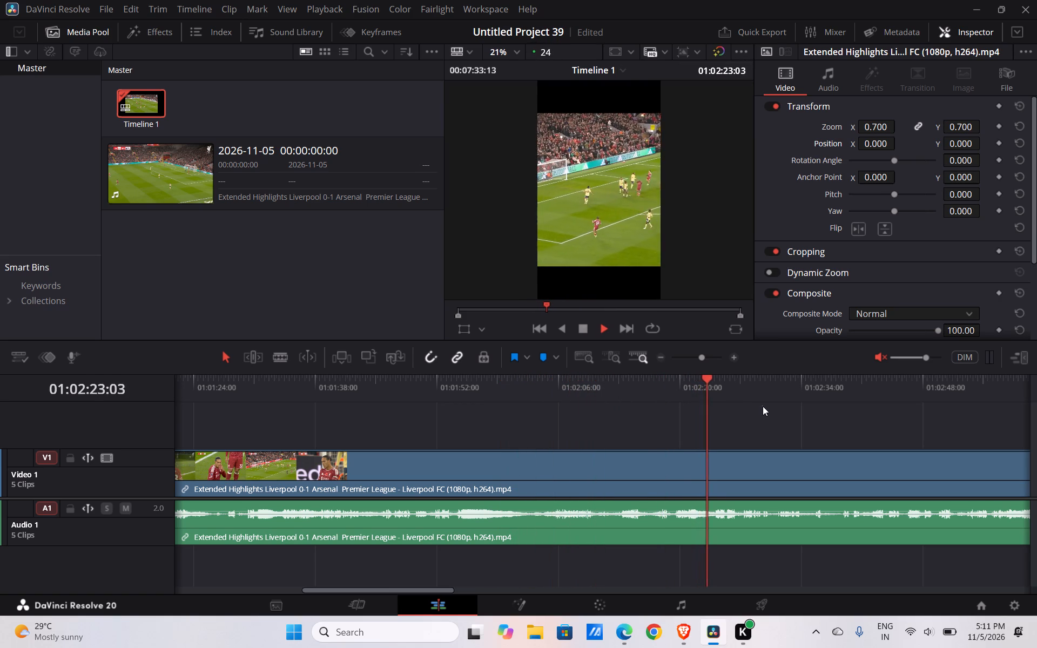
{"action": "left_click", "coordinate": [751, 385]}
{"action": "left_click", "coordinate": [779, 389]}
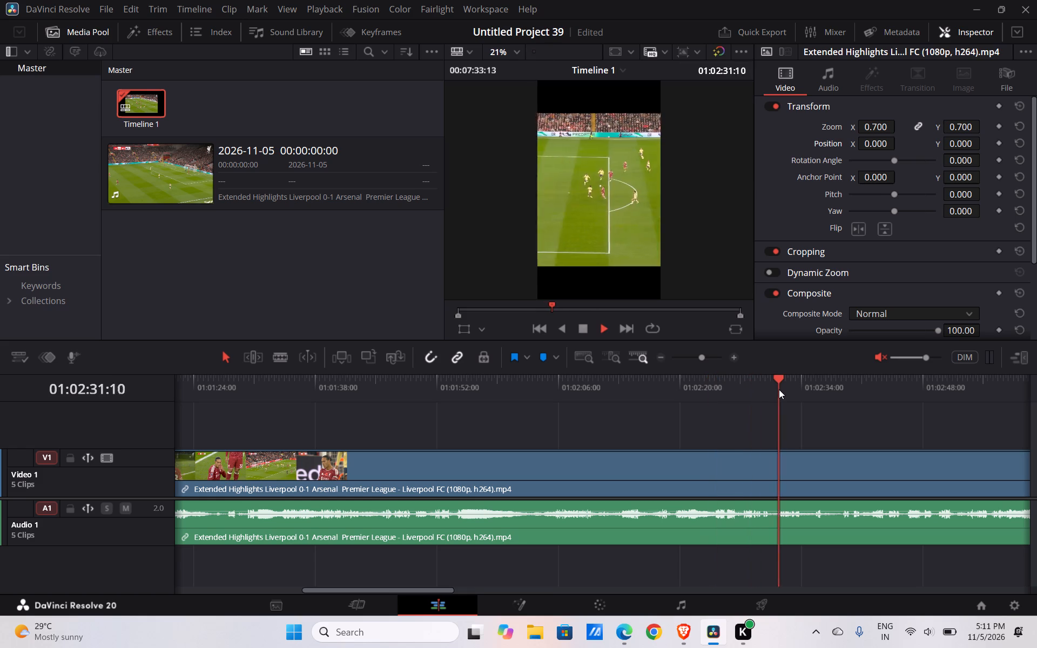
{"action": "left_click", "coordinate": [817, 393]}
{"action": "left_click", "coordinate": [856, 399]}
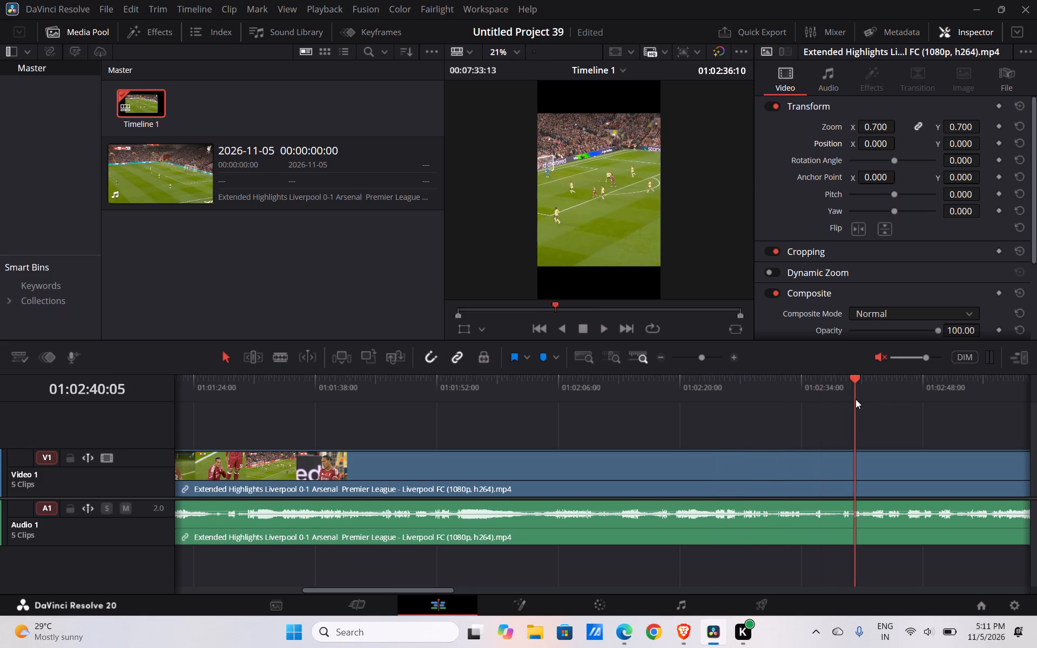
{"action": "left_click", "coordinate": [909, 403]}
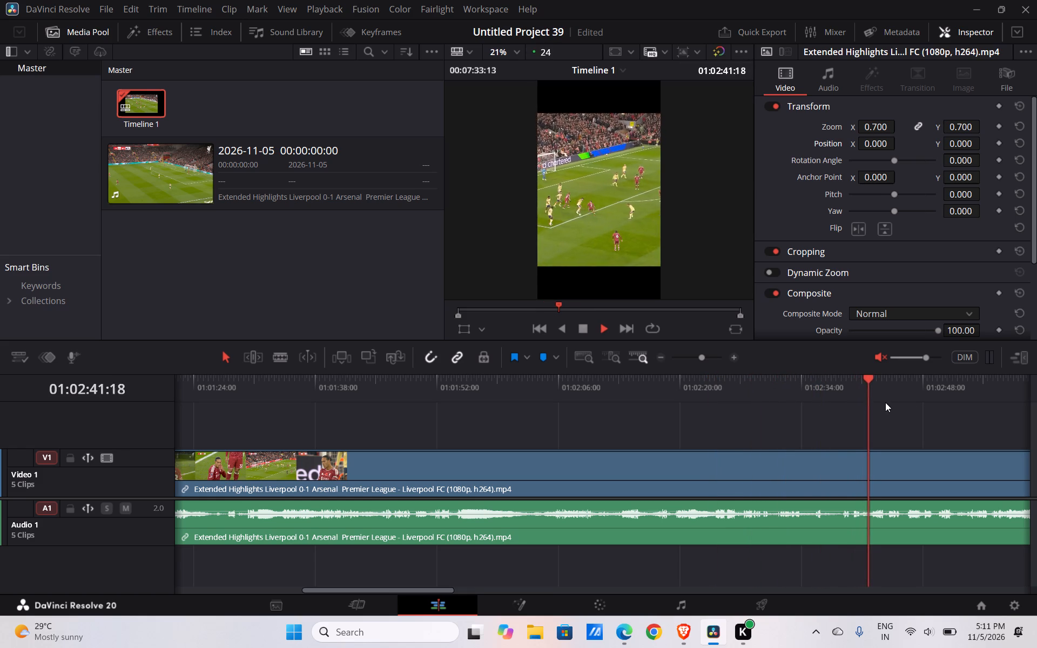
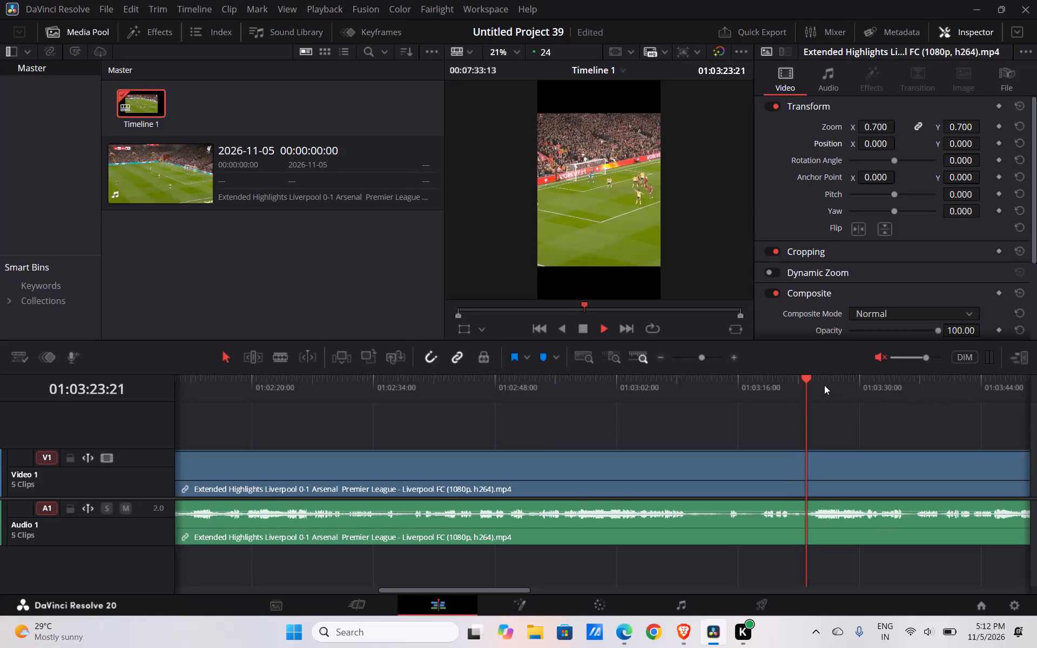
Skim the fifth clip from 01:03:25 to the next free kick, split it at 01:03:39:08 and ripple-delete the part before the cut.
{"action": "left_click", "coordinate": [824, 383]}
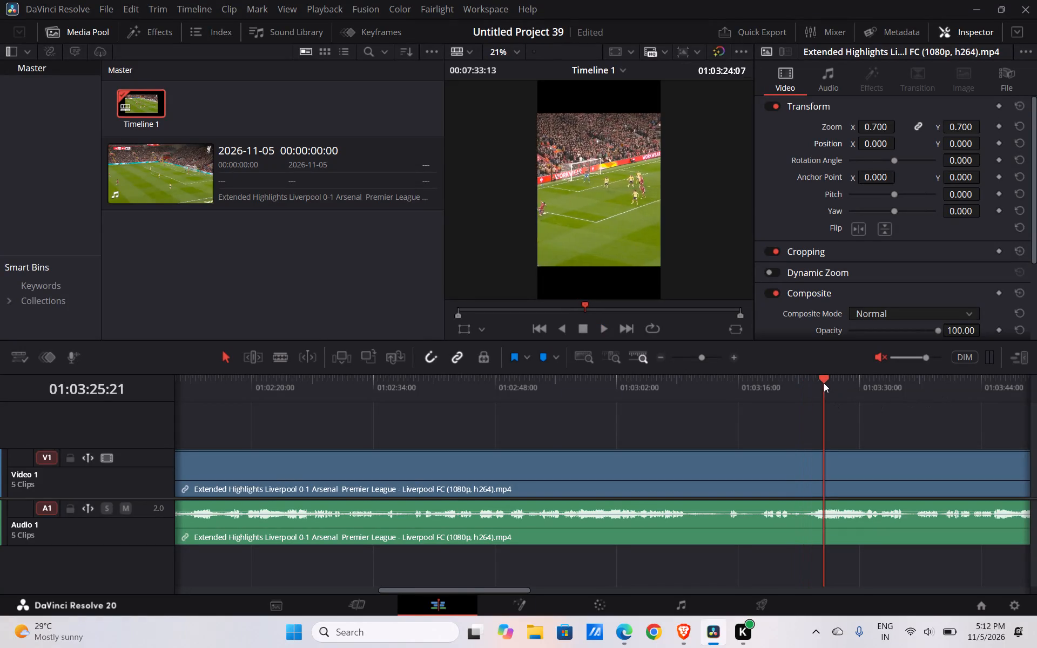
{"action": "left_click", "coordinate": [832, 383]}
{"action": "left_click", "coordinate": [846, 386]}
{"action": "left_click", "coordinate": [863, 388]}
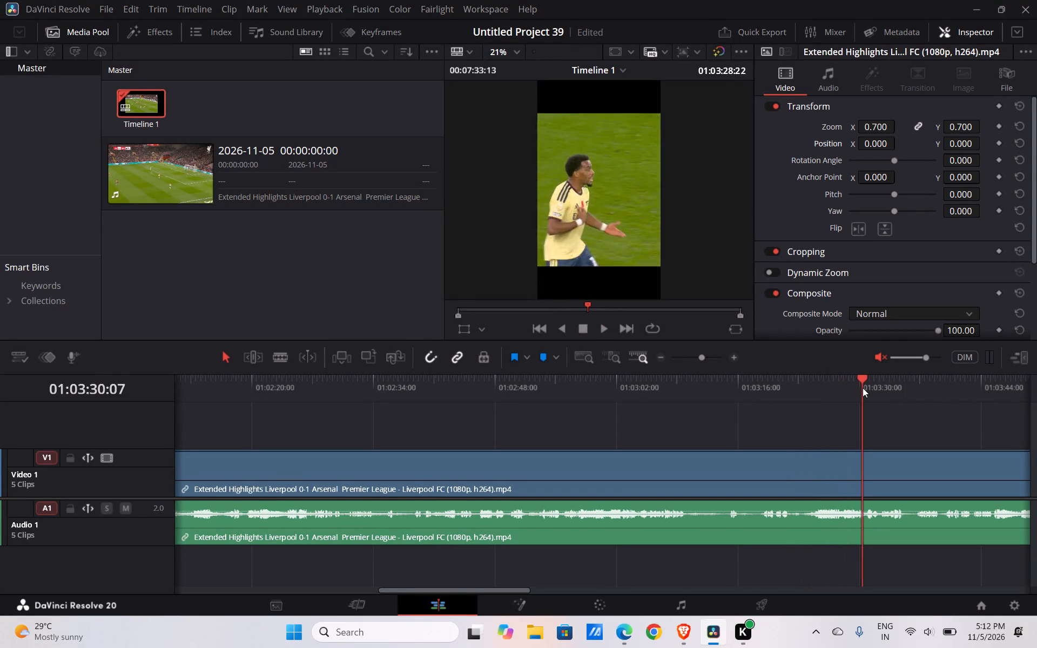
{"action": "left_click", "coordinate": [879, 388]}
{"action": "left_click", "coordinate": [894, 388]}
{"action": "left_click", "coordinate": [911, 389]}
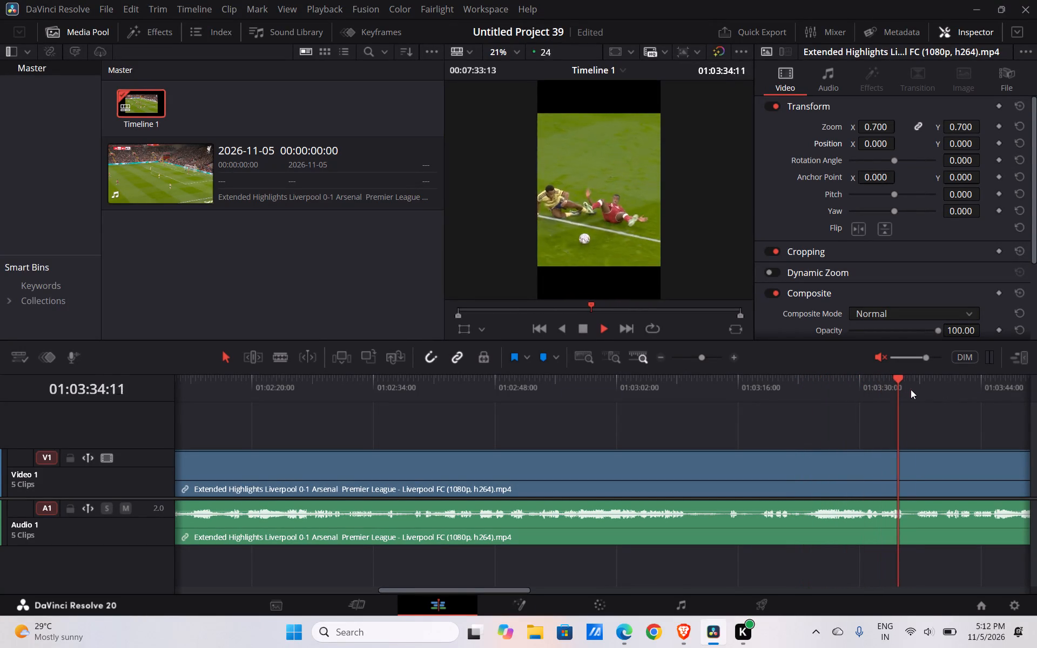
{"action": "left_click", "coordinate": [583, 327]}
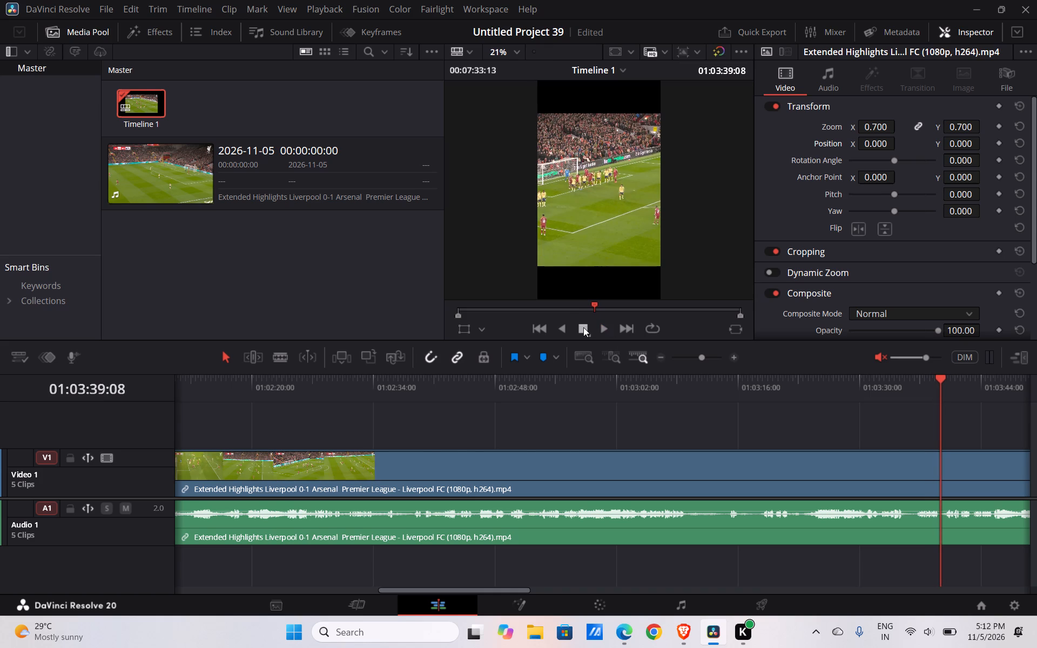
{"action": "left_click", "coordinate": [279, 357]}
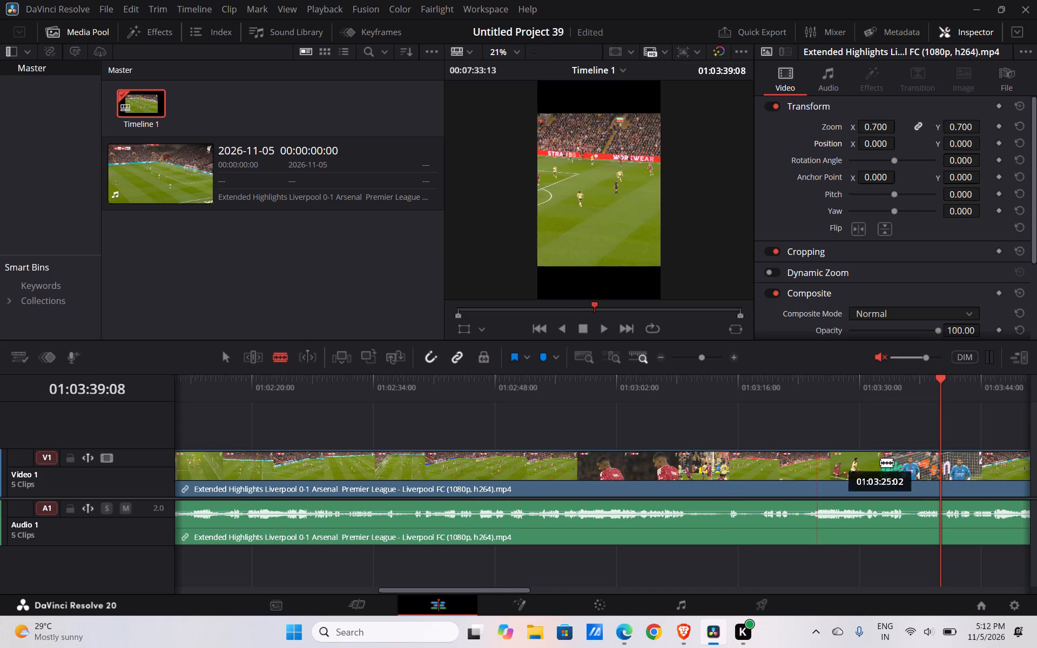
{"action": "left_click", "coordinate": [939, 468]}
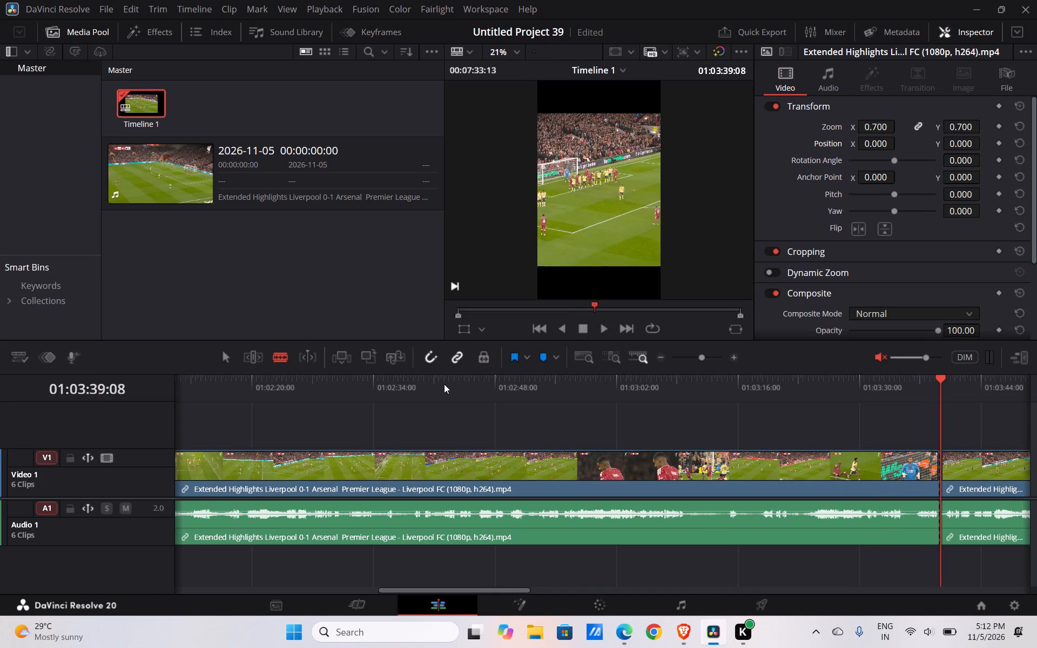
{"action": "left_click", "coordinate": [230, 358]}
{"action": "left_click", "coordinate": [403, 475]}
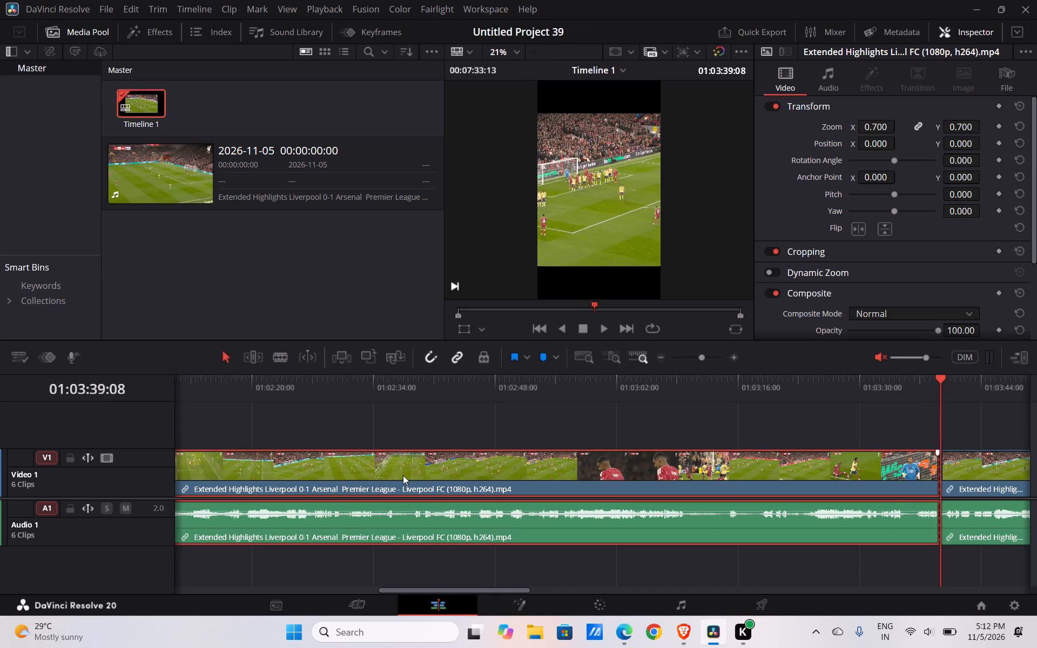
{"action": "key", "text": "Delete"}
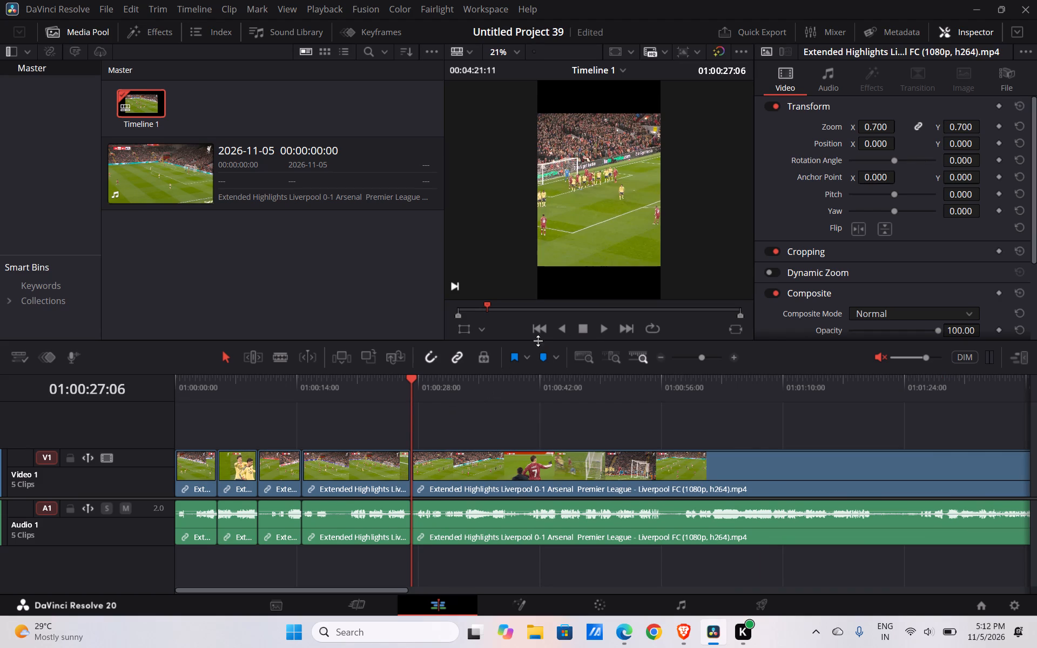
Set the fifth clip's Position X to 50 to reframe the free kick around its taker.
{"action": "left_click", "coordinate": [603, 332]}
{"action": "left_click", "coordinate": [584, 329]}
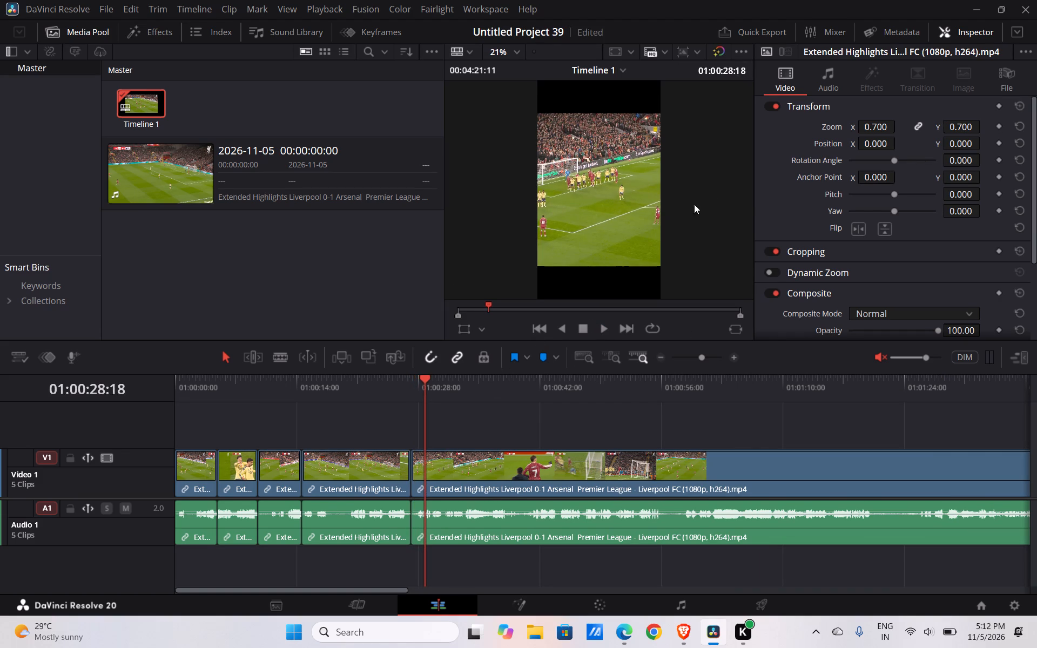
{"action": "left_click", "coordinate": [607, 458]}
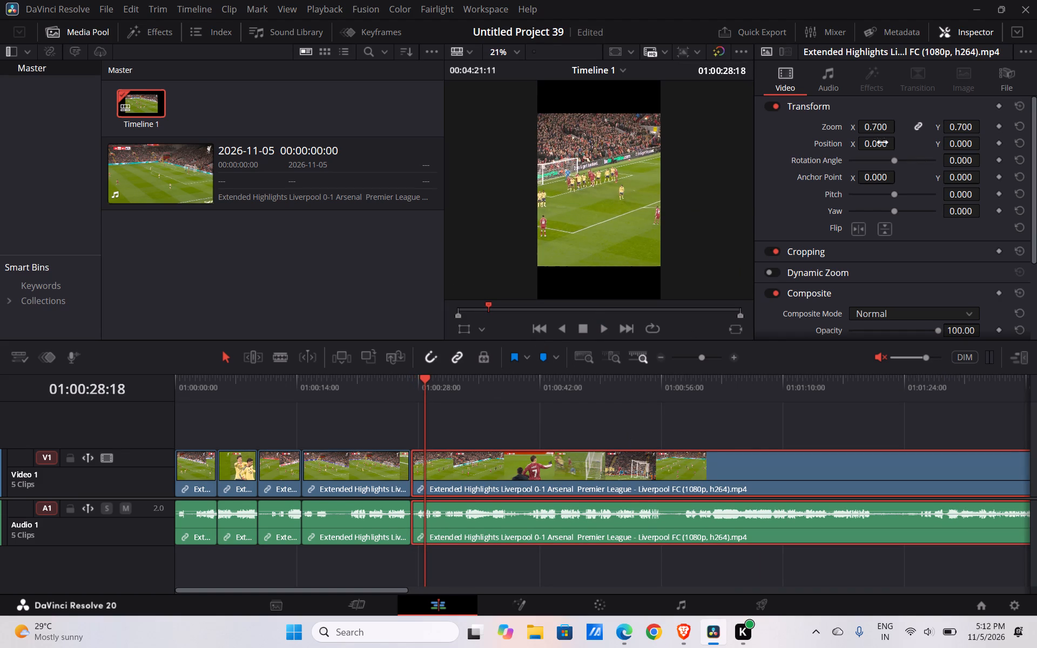
{"action": "left_click", "coordinate": [881, 145]}
{"action": "type", "text": "50"}
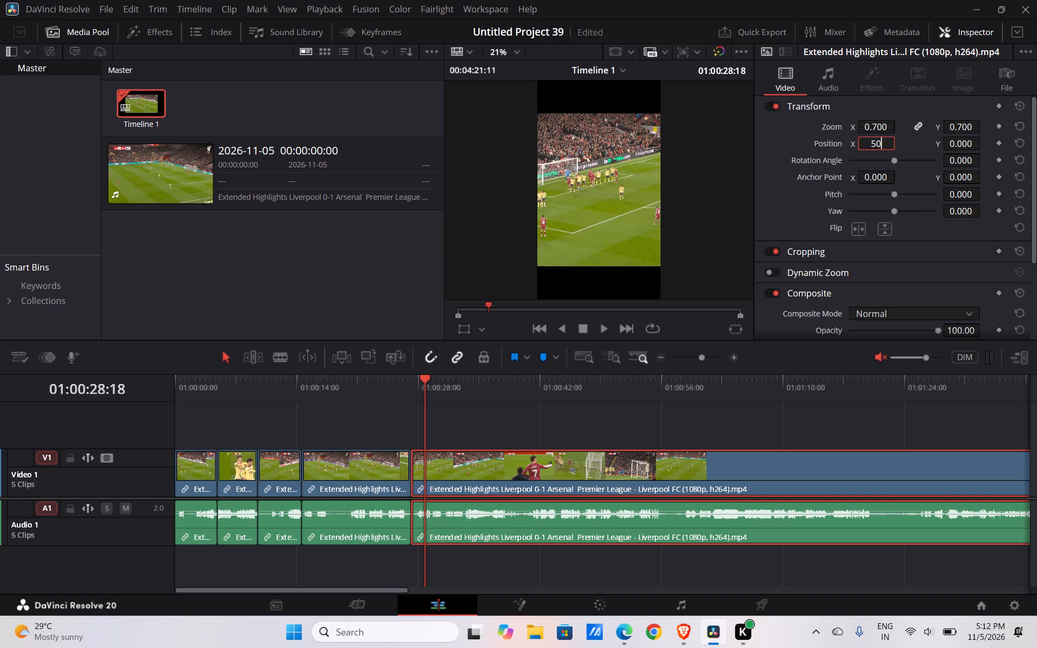
{"action": "key", "text": "Return"}
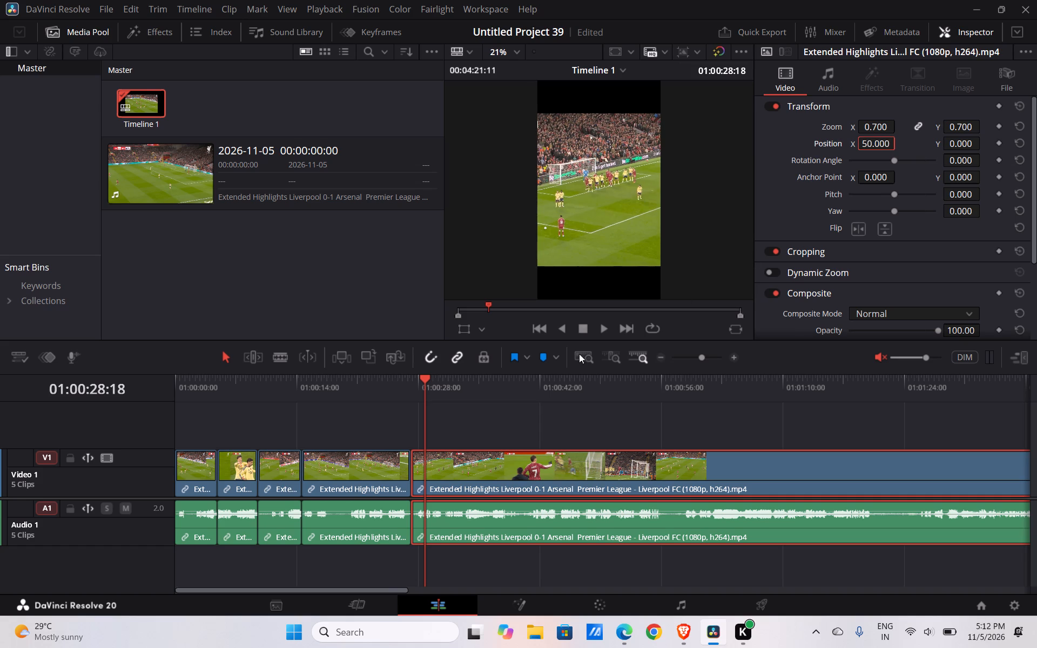
Play the free kick and split the fifth clip at 01:00:34:18.
{"action": "left_click", "coordinate": [601, 330]}
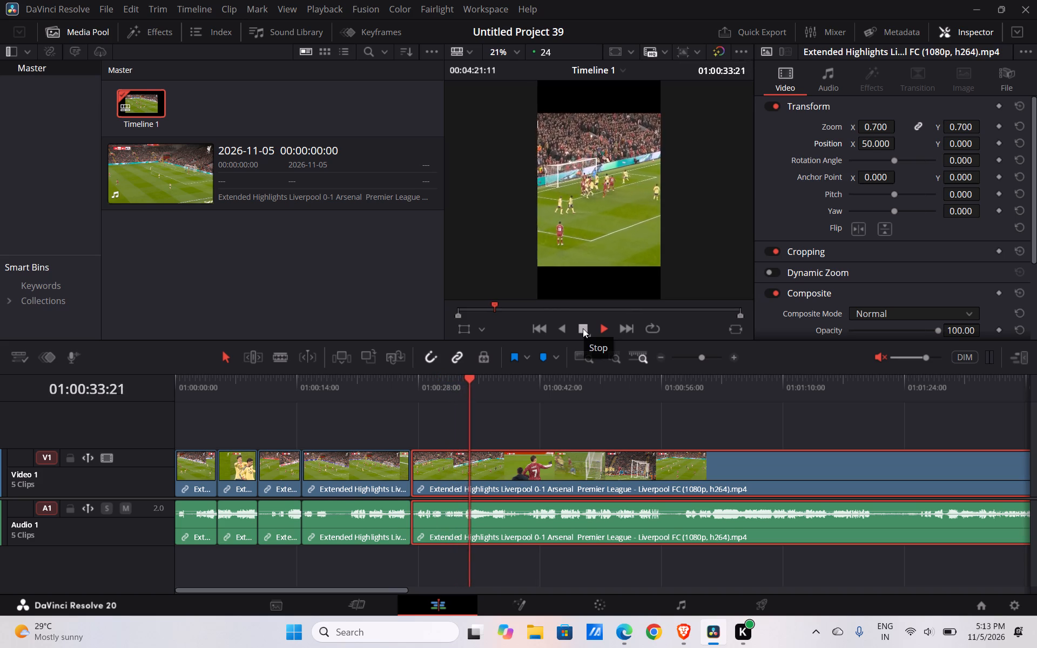
{"action": "left_click", "coordinate": [583, 328]}
{"action": "left_click", "coordinate": [286, 353]}
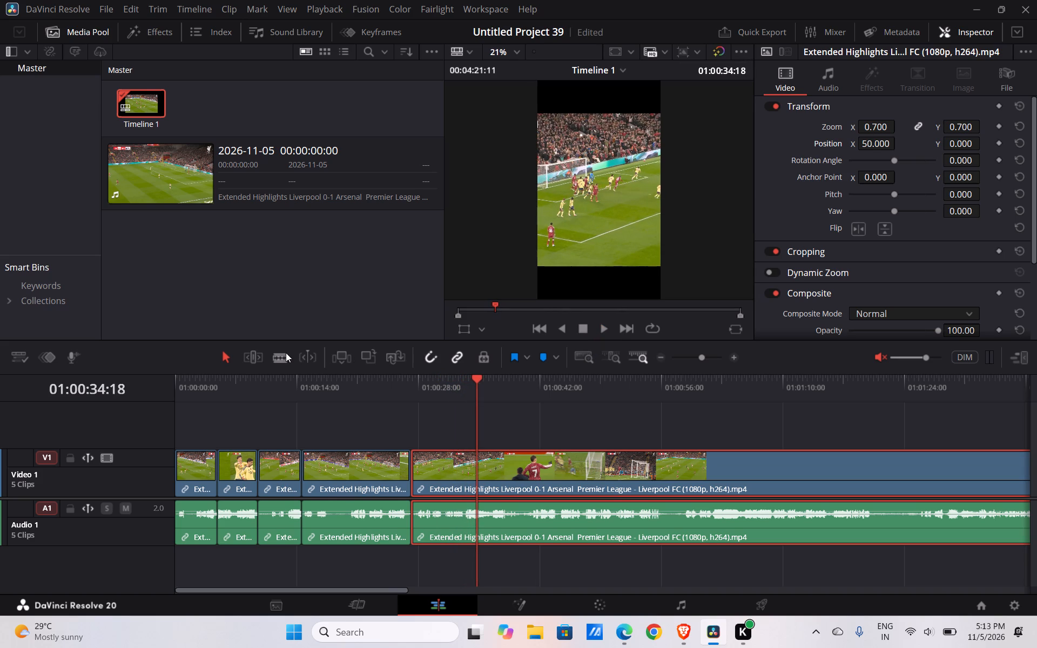
{"action": "left_click", "coordinate": [477, 463]}
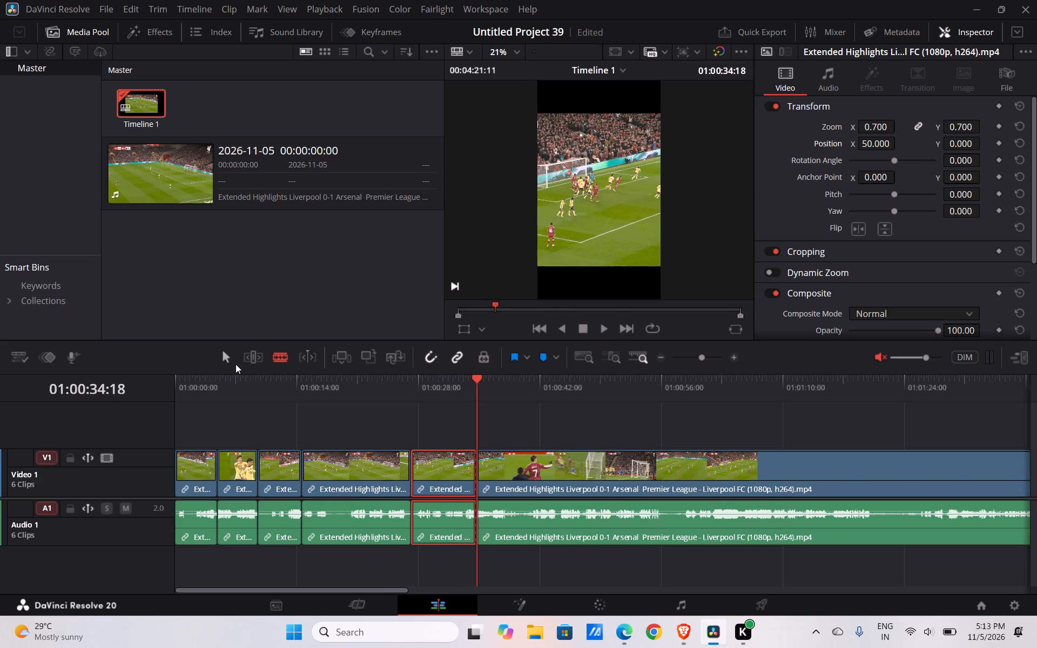
{"action": "left_click", "coordinate": [225, 357]}
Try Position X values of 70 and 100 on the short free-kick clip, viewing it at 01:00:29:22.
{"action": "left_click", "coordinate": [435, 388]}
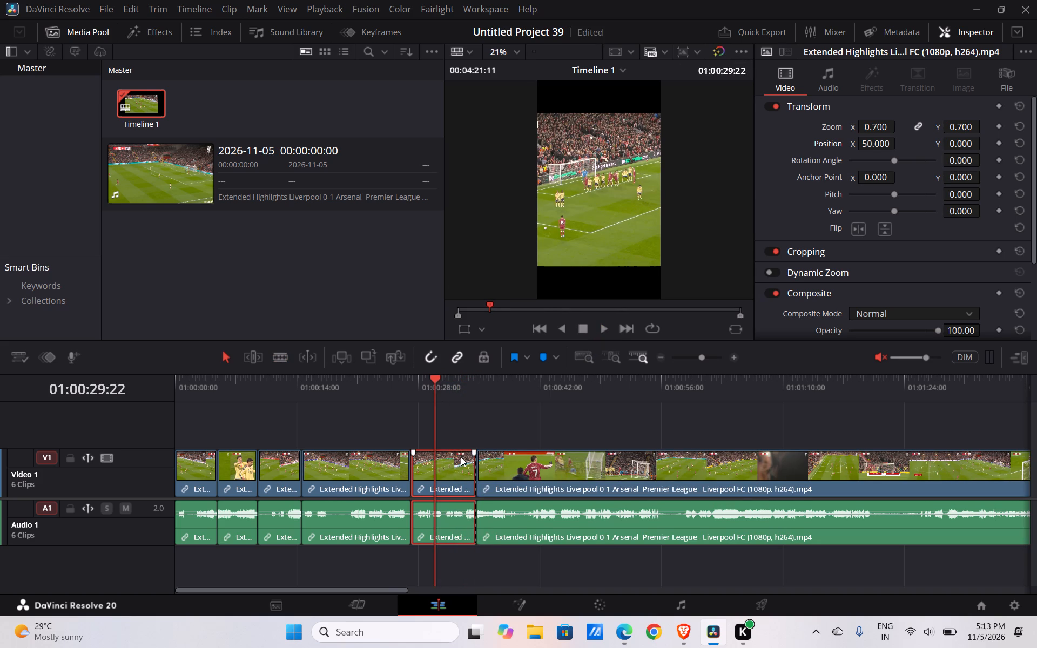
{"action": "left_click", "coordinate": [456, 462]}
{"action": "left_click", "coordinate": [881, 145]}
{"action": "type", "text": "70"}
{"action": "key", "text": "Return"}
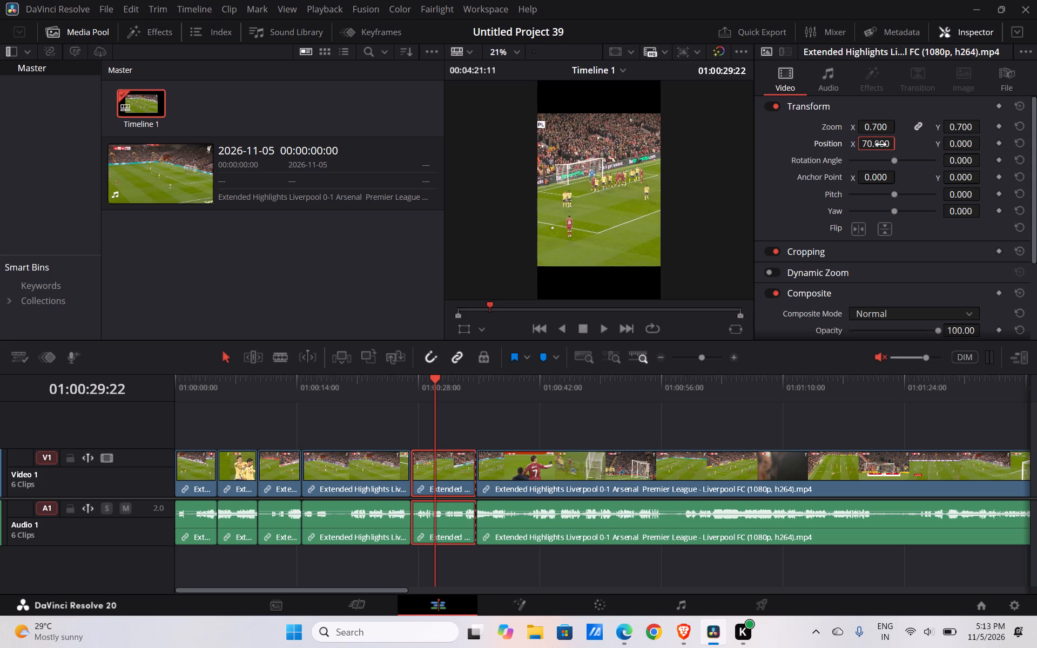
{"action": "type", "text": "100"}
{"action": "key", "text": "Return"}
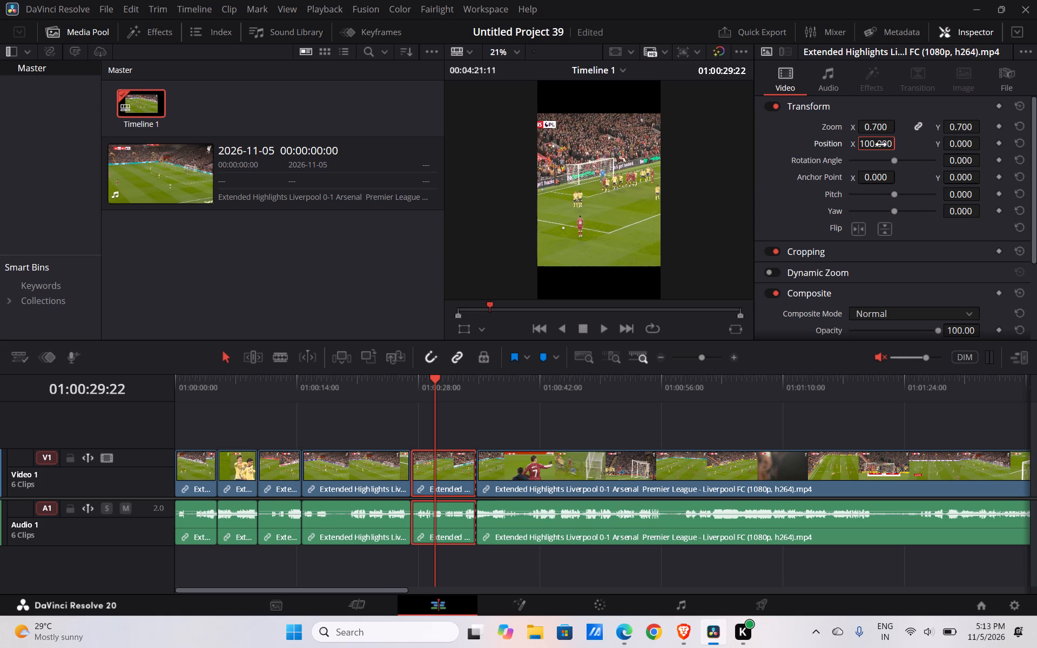
Play from 01:00:25:08 to check the free kick's framing, and set the short fifth clip's Position X to 150.
{"action": "left_click", "coordinate": [395, 389]}
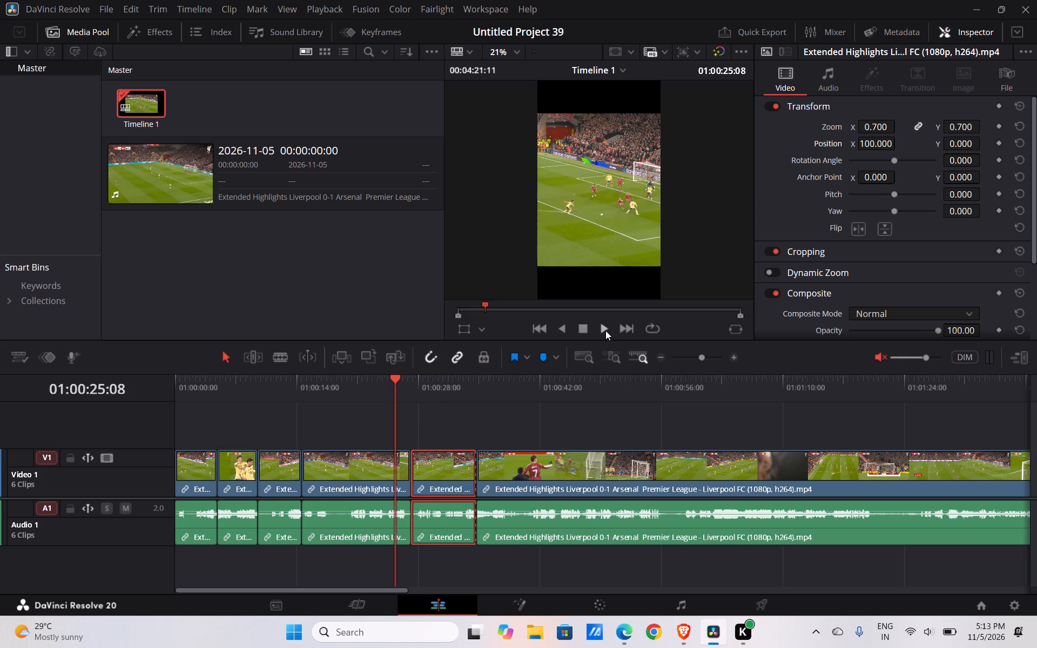
{"action": "left_click", "coordinate": [604, 330]}
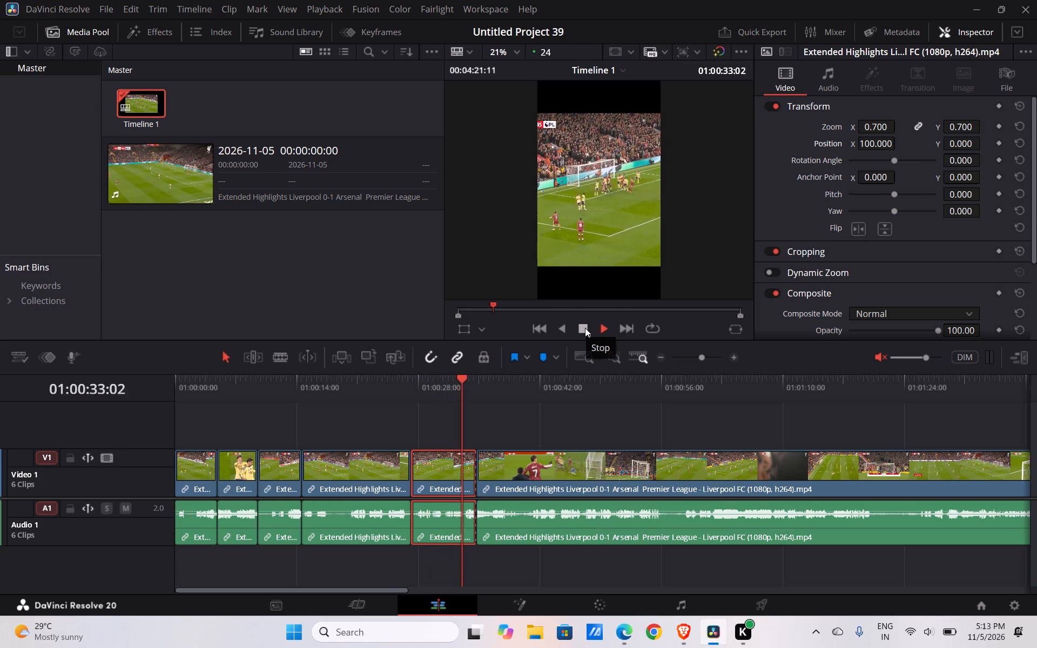
{"action": "left_click", "coordinate": [585, 328]}
{"action": "left_click", "coordinate": [879, 142]}
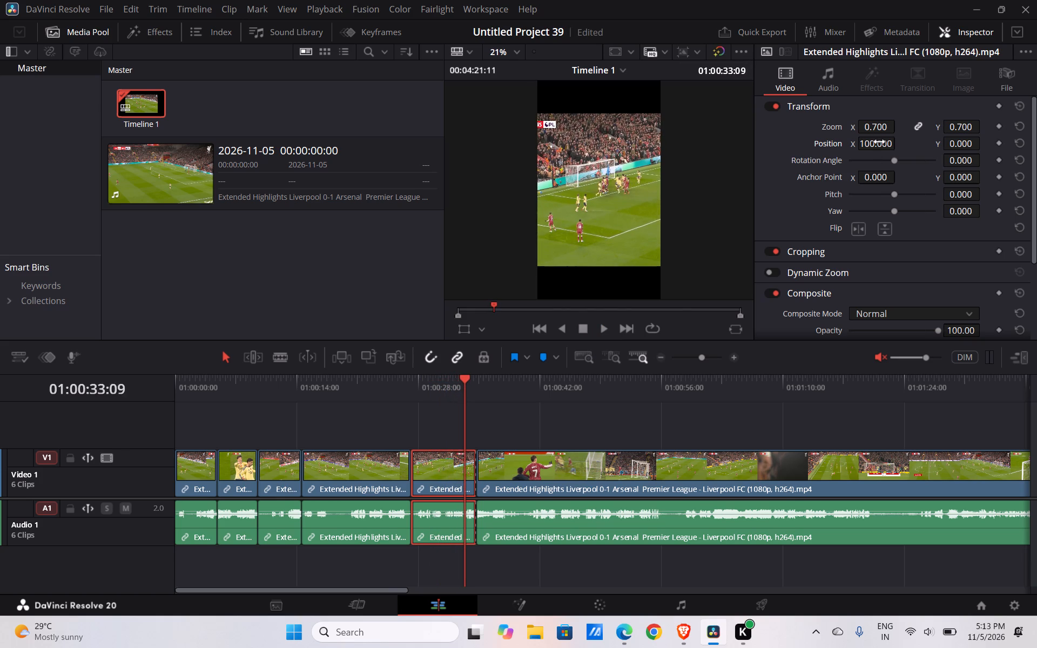
{"action": "type", "text": "150"}
{"action": "key", "text": "Return"}
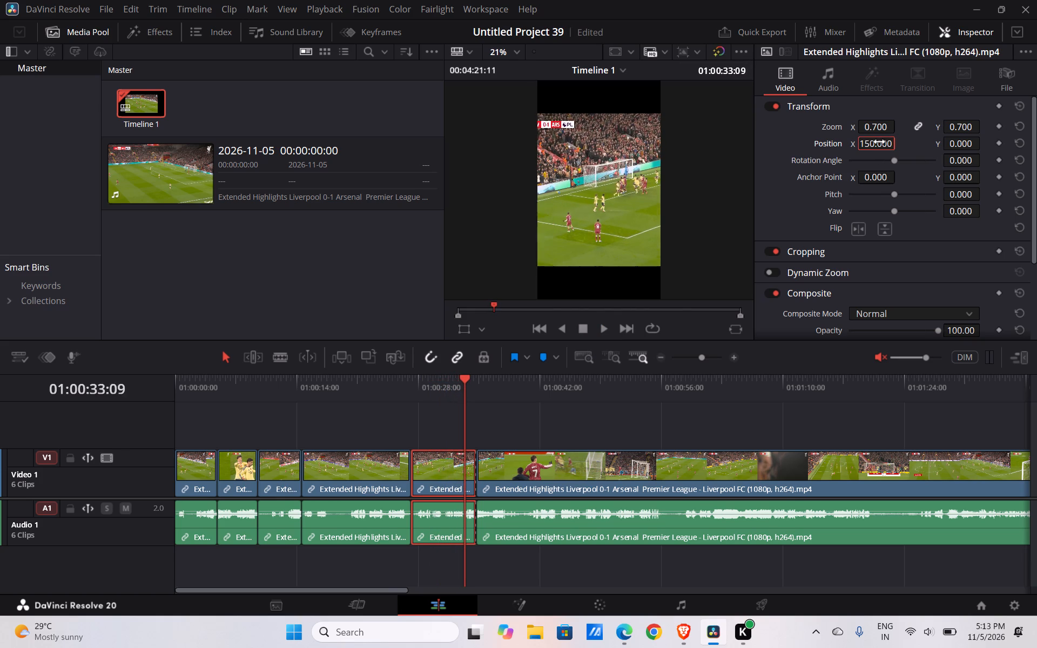
Review the free-kick clip from its start, split it at 01:00:29:00 and ripple-delete the idle wait before the cut.
{"action": "left_click", "coordinate": [405, 395]}
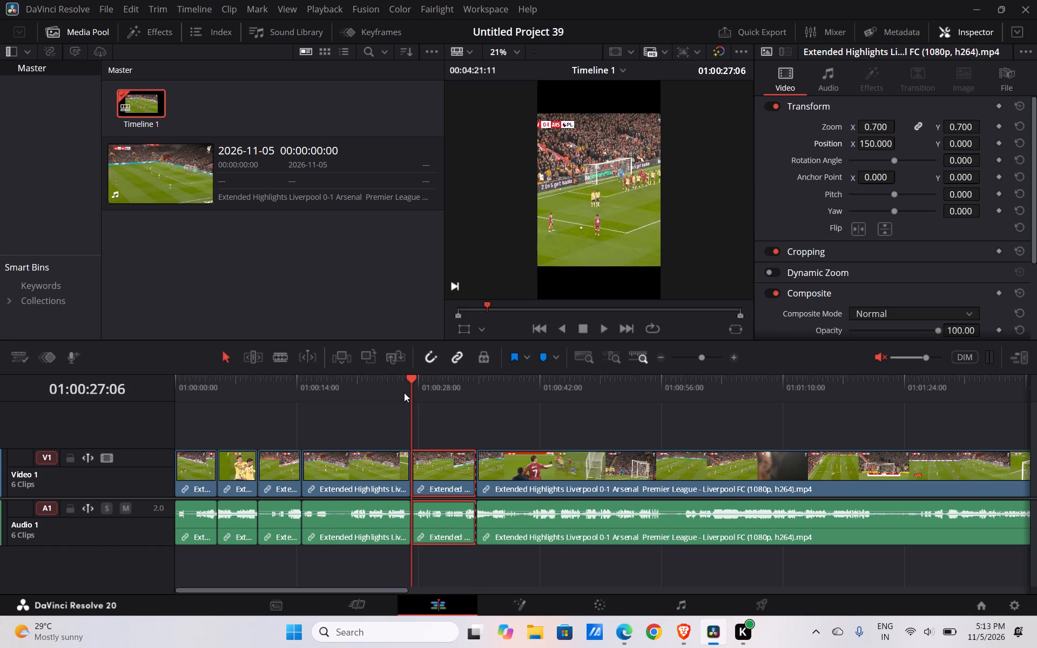
{"action": "left_click", "coordinate": [602, 326]}
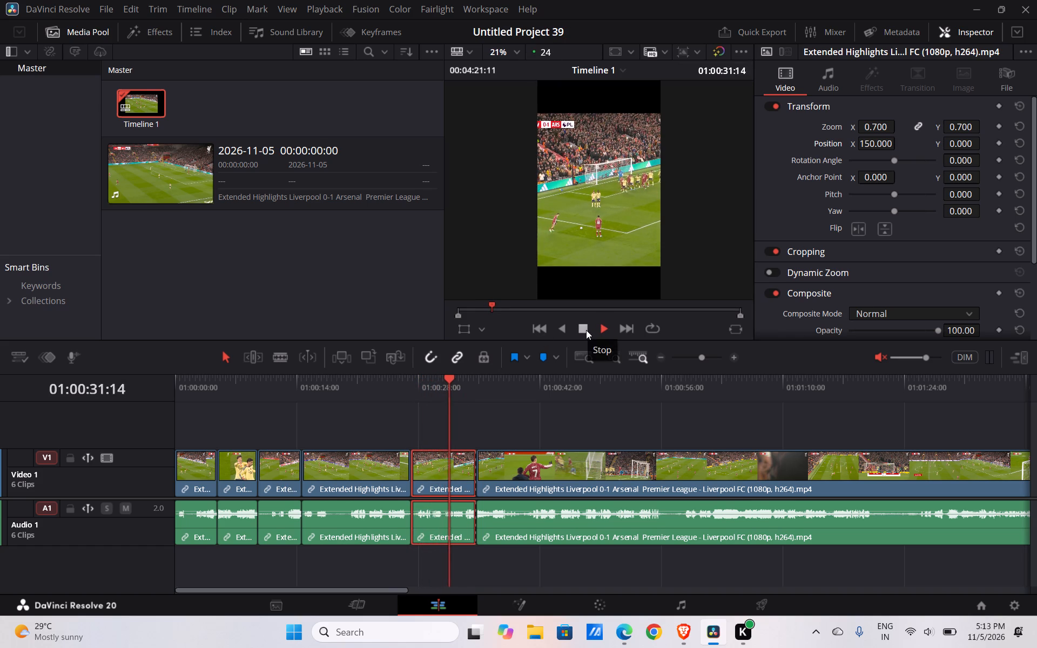
{"action": "left_click", "coordinate": [586, 330]}
{"action": "left_click", "coordinate": [427, 390]}
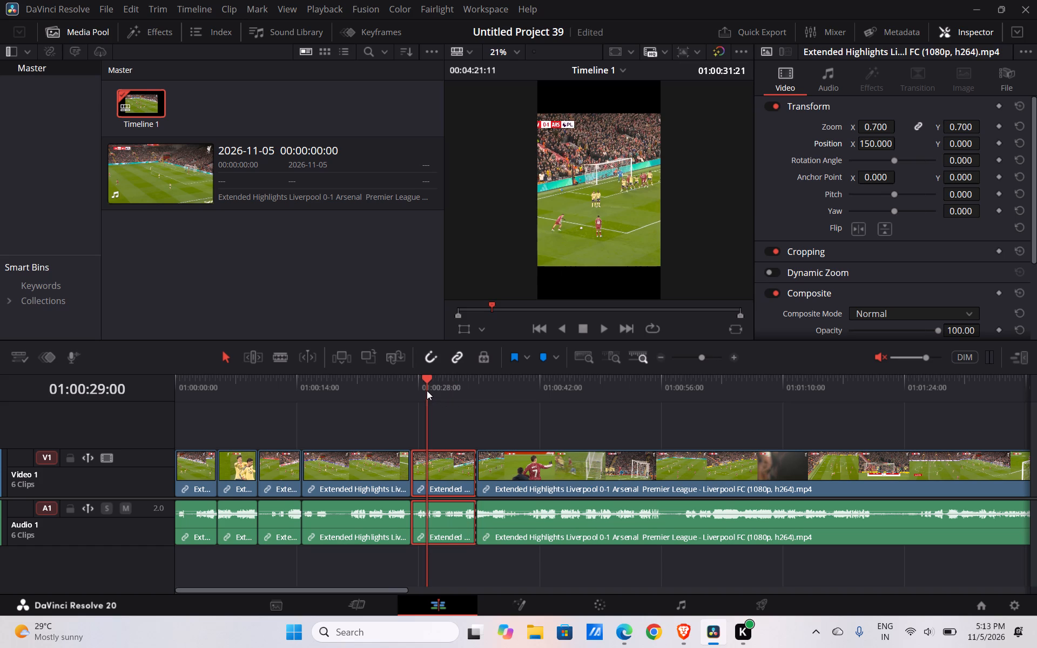
{"action": "left_click", "coordinate": [291, 353]}
{"action": "left_click", "coordinate": [284, 354]}
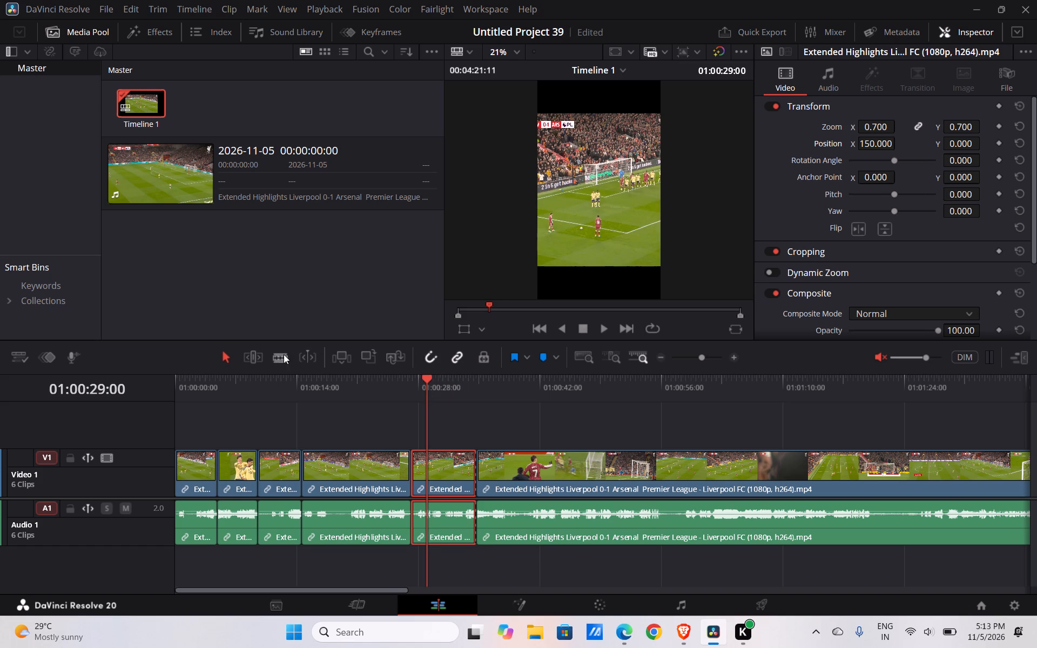
{"action": "left_click", "coordinate": [426, 473]}
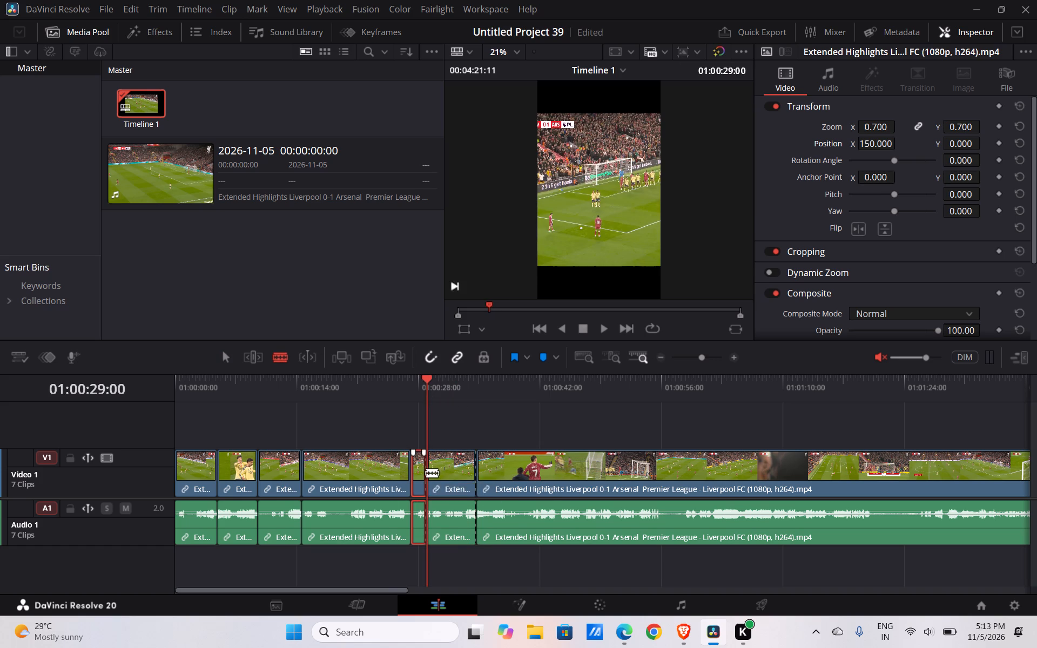
{"action": "left_click", "coordinate": [225, 359]}
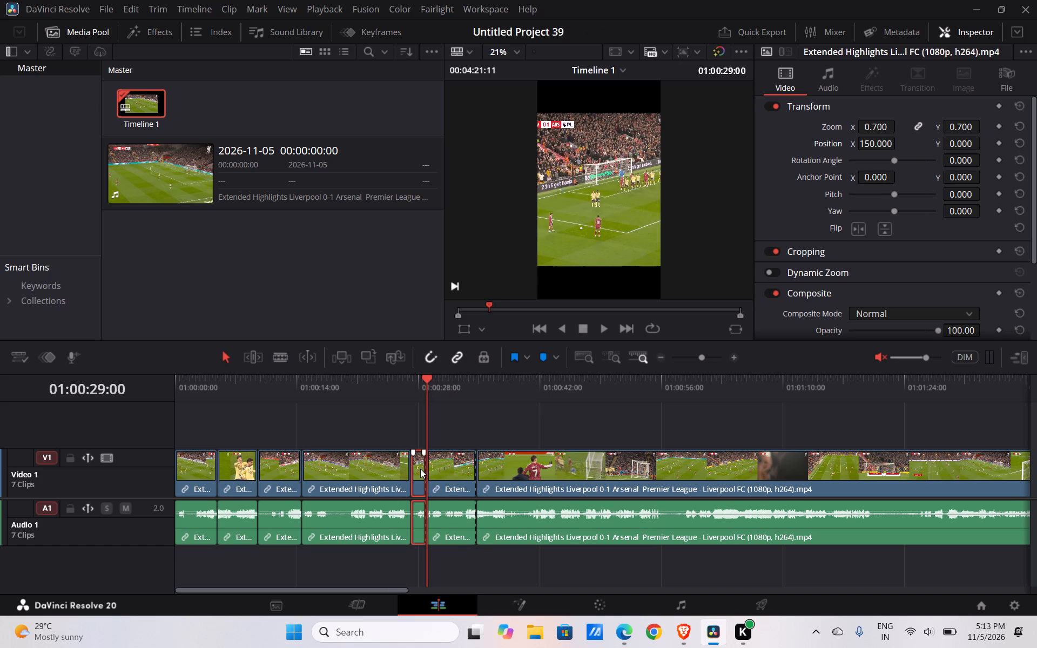
{"action": "left_click", "coordinate": [420, 469]}
{"action": "key", "text": "Delete"}
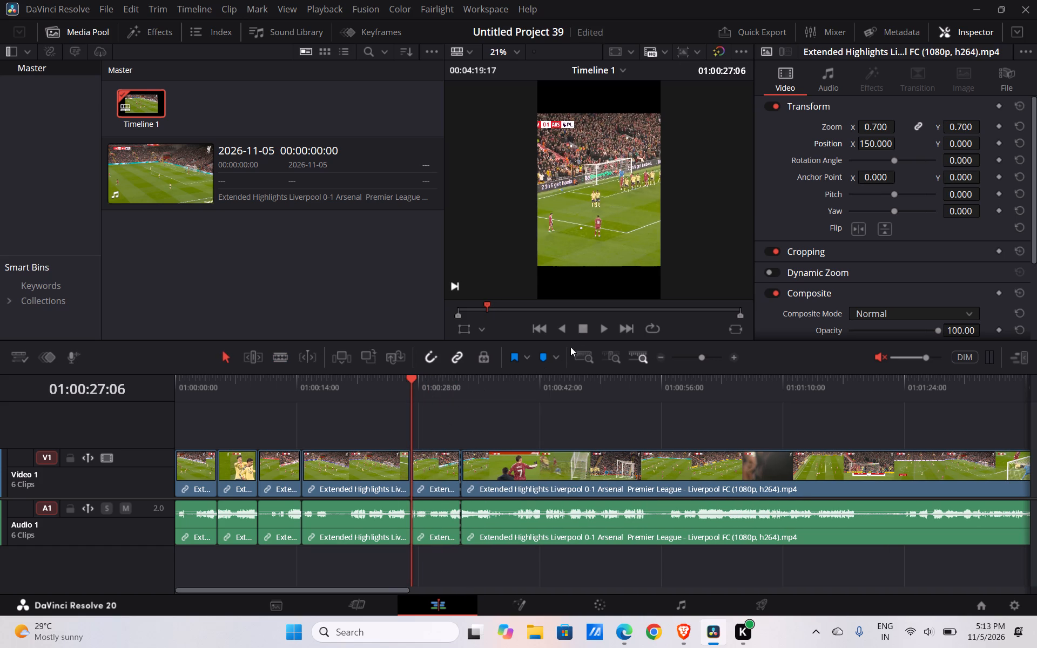
Review the footage from 01:00:27:06, split the sixth clip at 01:00:43:14 and ripple-delete its section before the cut.
{"action": "left_click", "coordinate": [602, 331]}
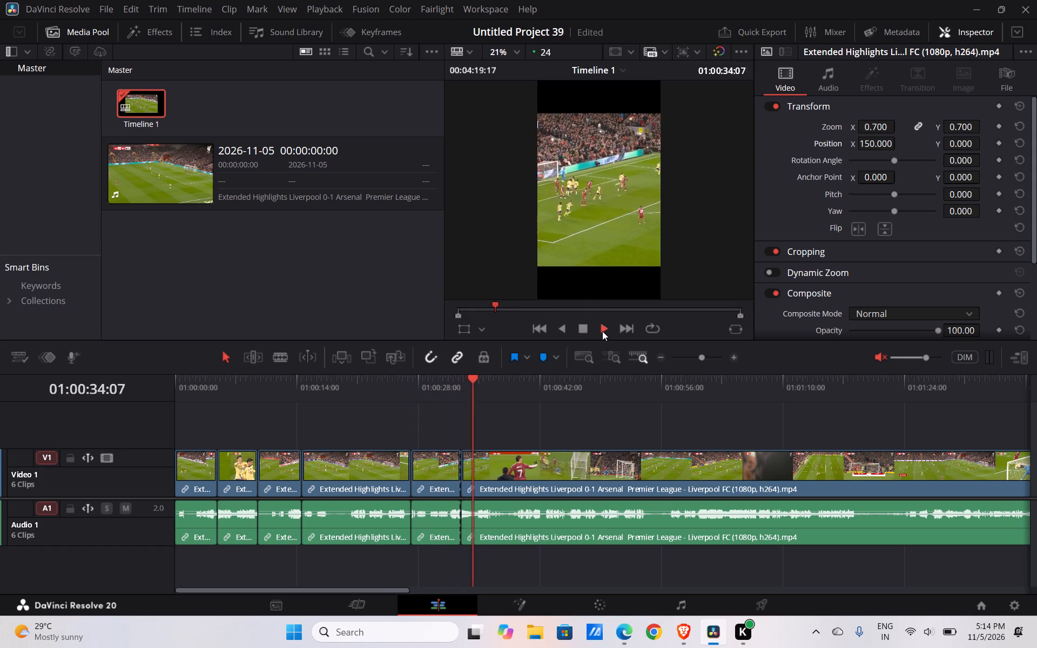
{"action": "left_click", "coordinate": [503, 393]}
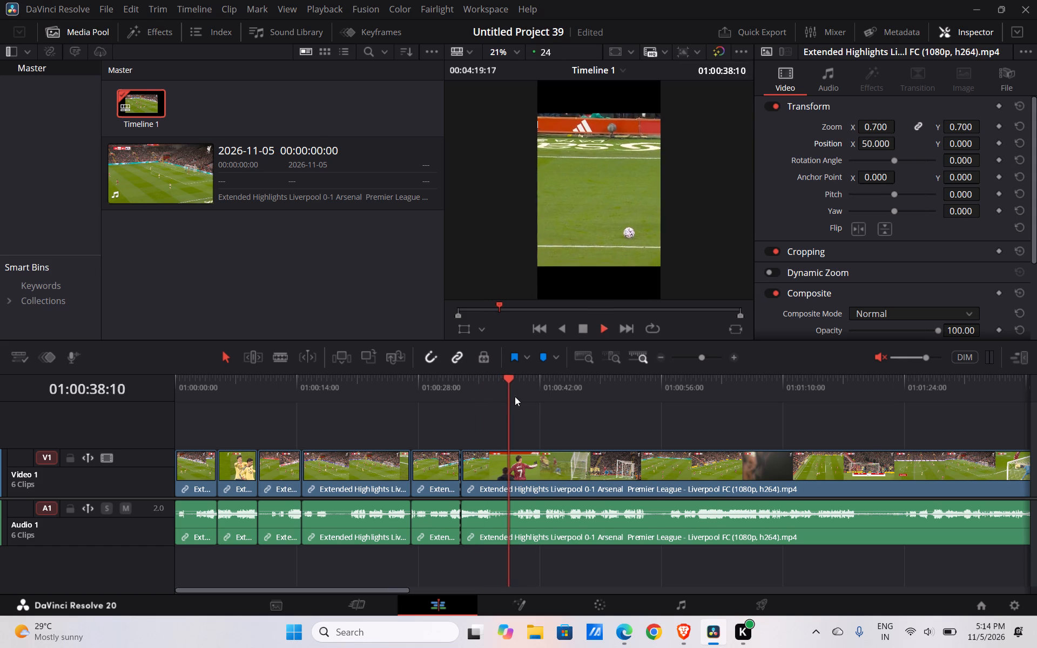
{"action": "left_click", "coordinate": [580, 327]}
{"action": "left_click", "coordinate": [554, 389]}
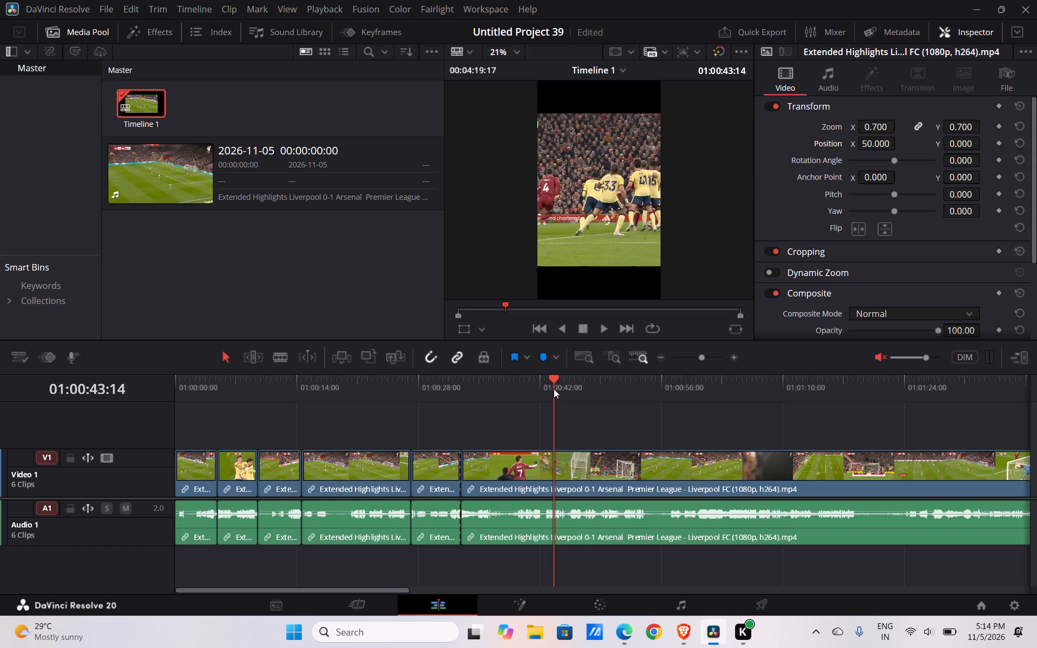
{"action": "left_click", "coordinate": [280, 361]}
{"action": "left_click", "coordinate": [548, 474]}
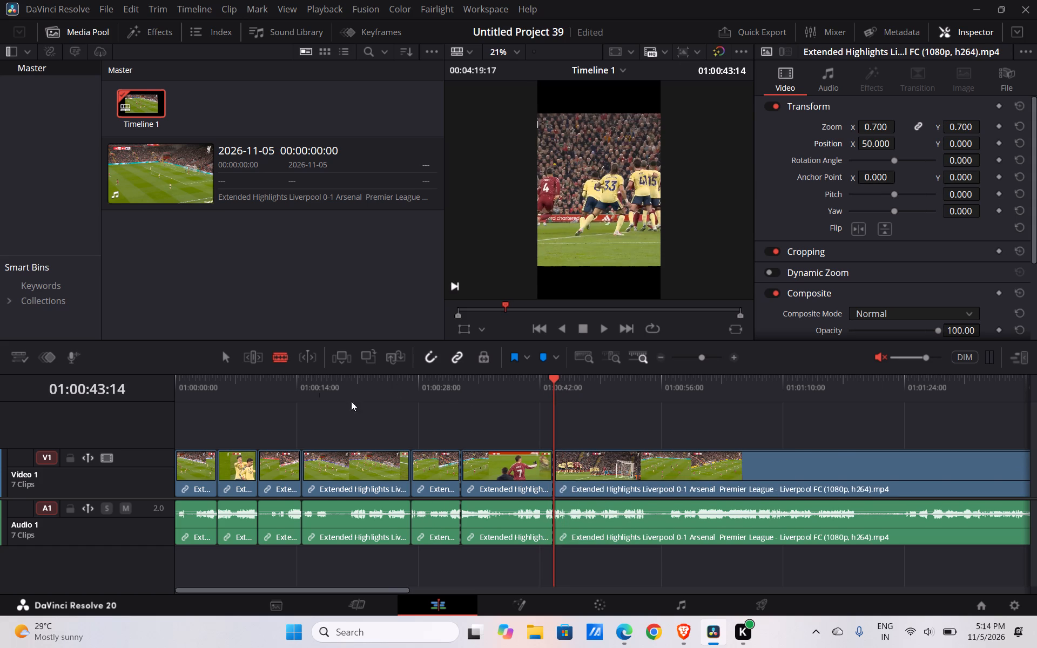
{"action": "left_click", "coordinate": [224, 356]}
{"action": "left_click", "coordinate": [535, 476]}
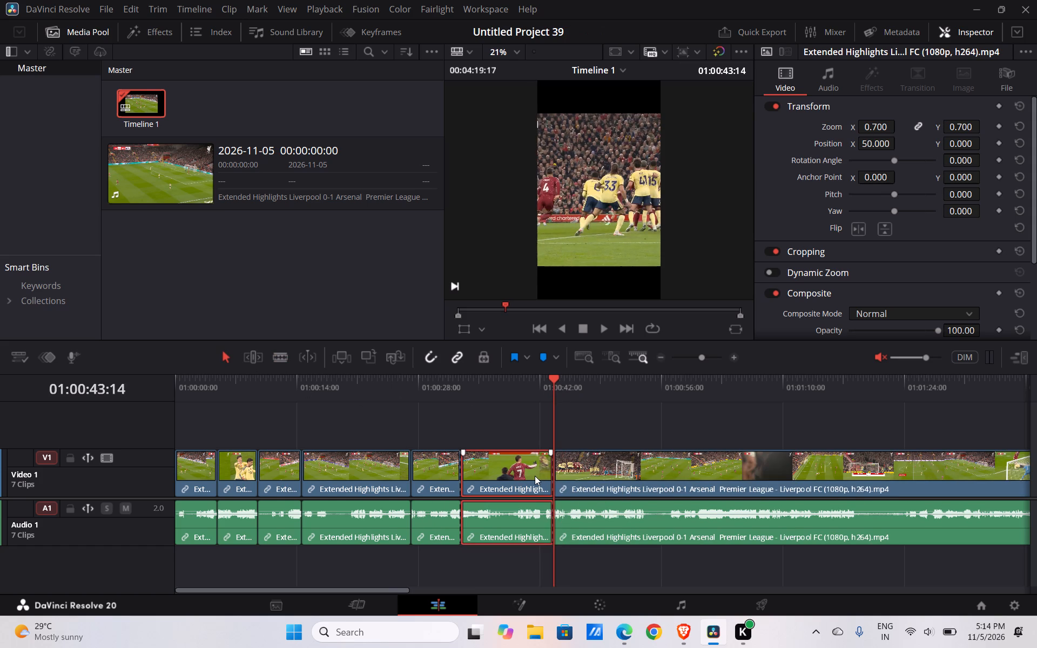
{"action": "key", "text": "Delete"}
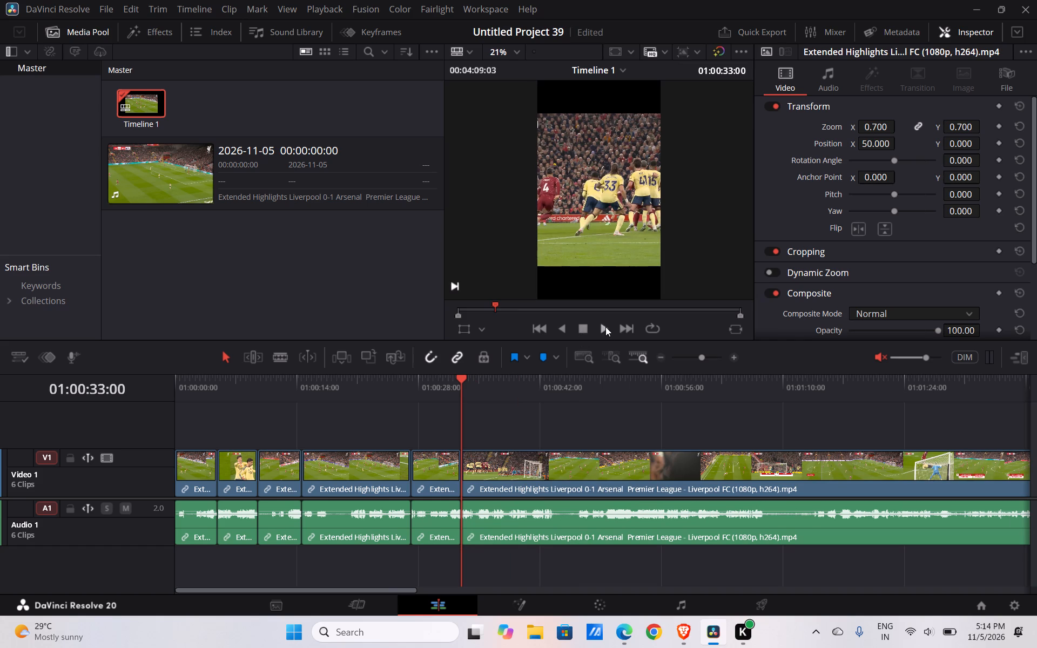
Play the replay of the shot from 01:00:33:00 and split the sixth clip at 01:00:38:10, where the replay ends.
{"action": "left_click", "coordinate": [604, 327]}
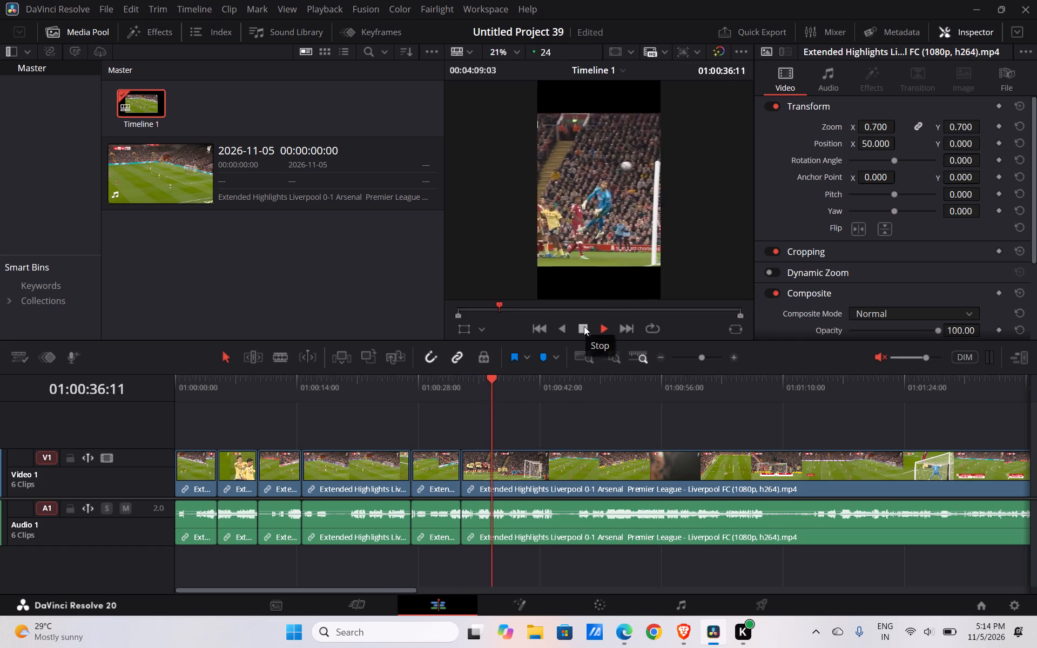
{"action": "left_click", "coordinate": [584, 326]}
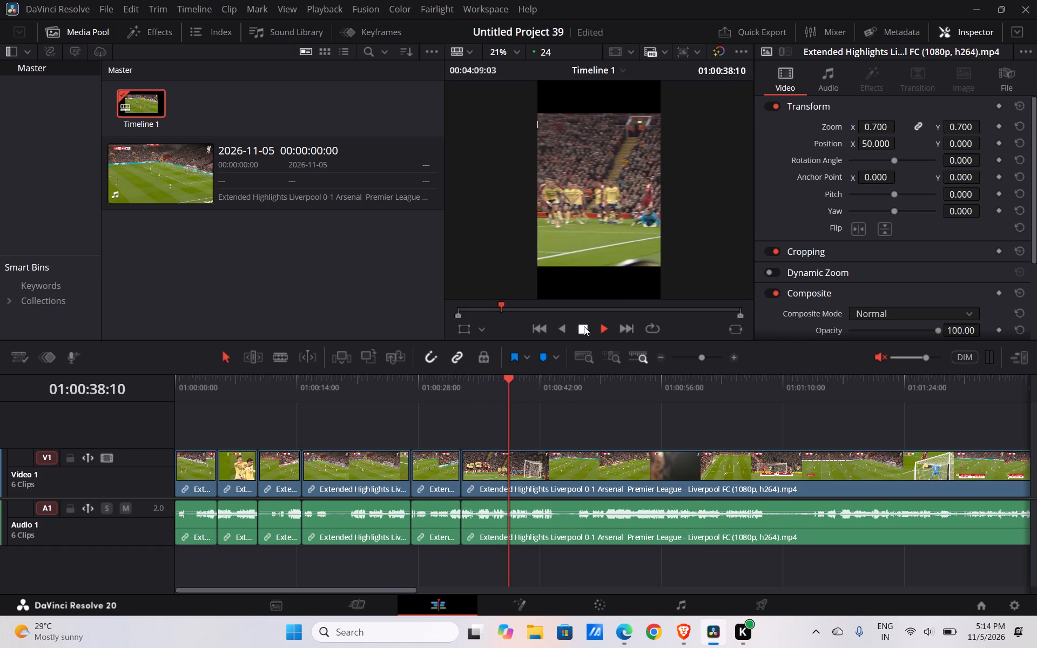
{"action": "left_click", "coordinate": [277, 357]}
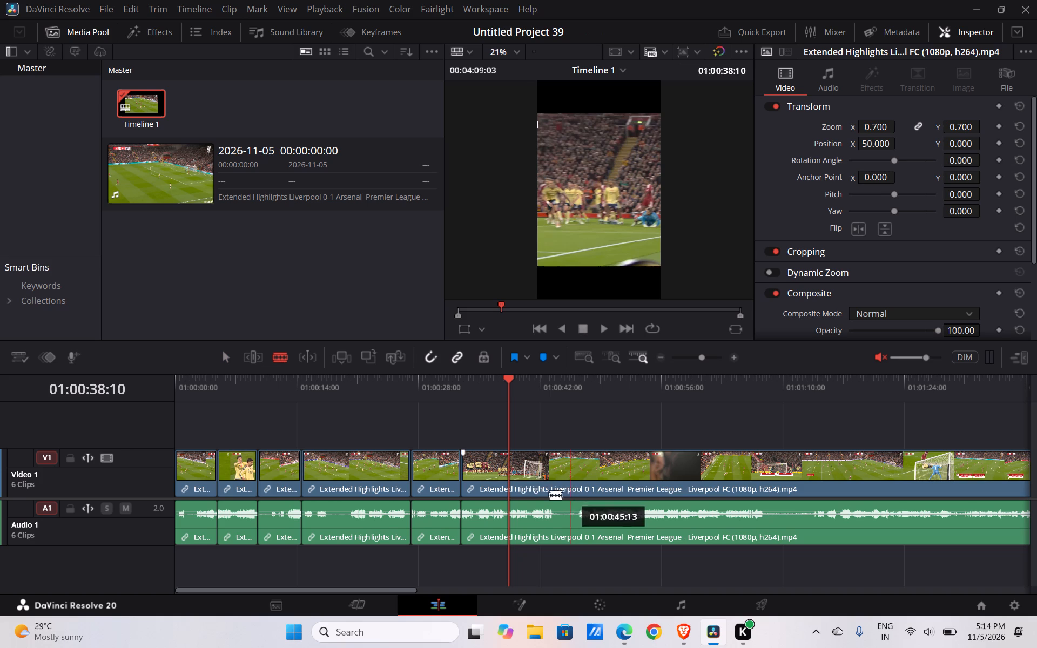
{"action": "left_click", "coordinate": [506, 477]}
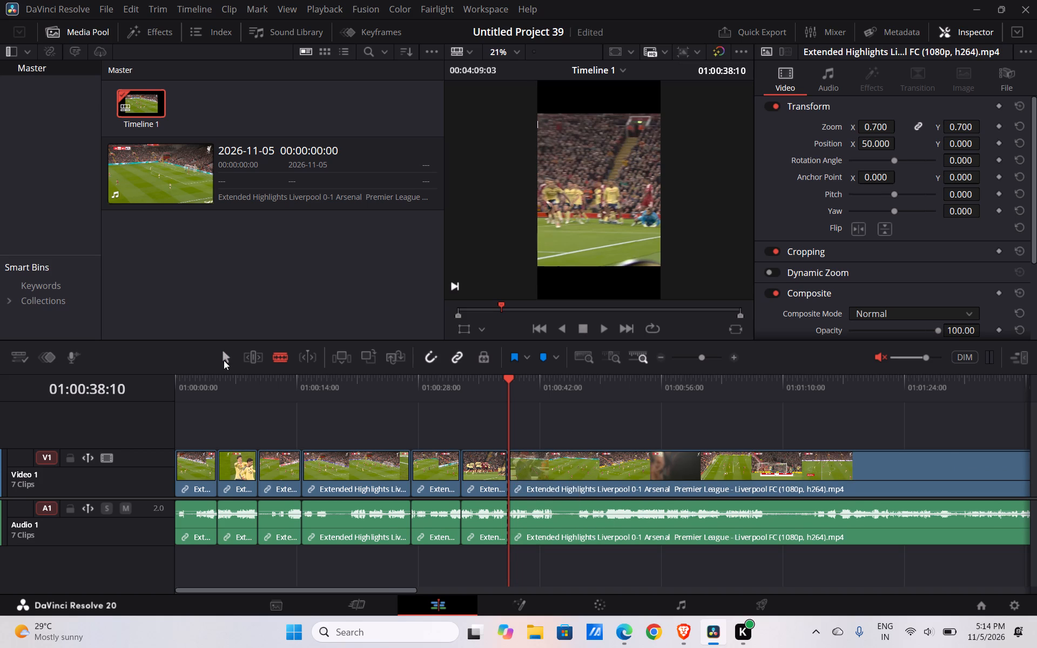
{"action": "left_click", "coordinate": [224, 360]}
Skim the last clip from 01:00:38:10, split it at 01:00:59:05 and ripple-delete the section before the cut.
{"action": "left_click", "coordinate": [604, 329]}
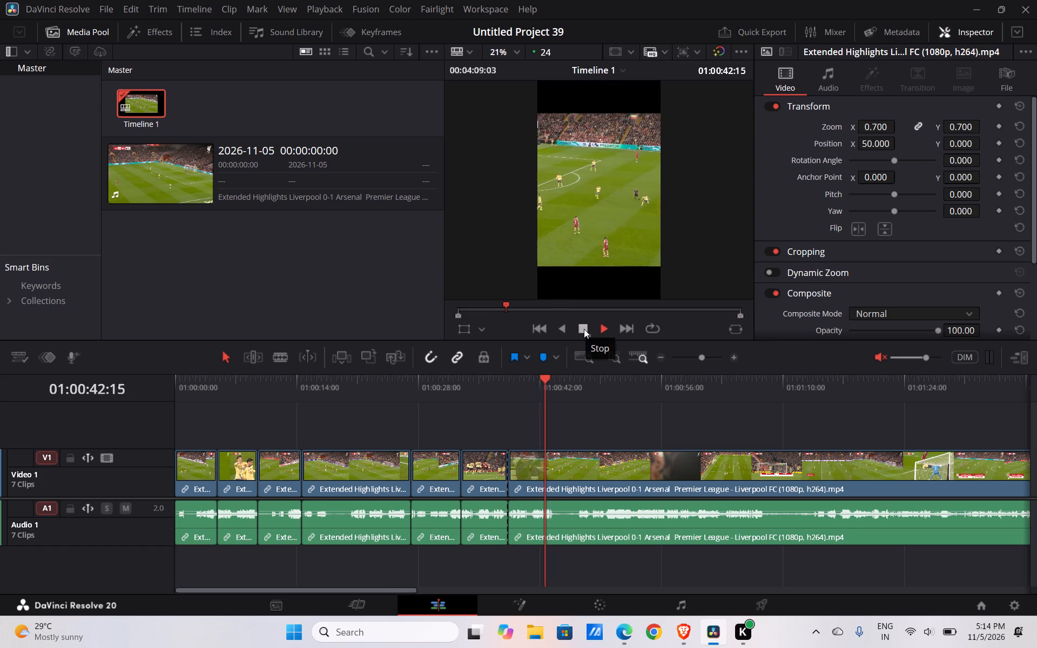
{"action": "left_click", "coordinate": [564, 380]}
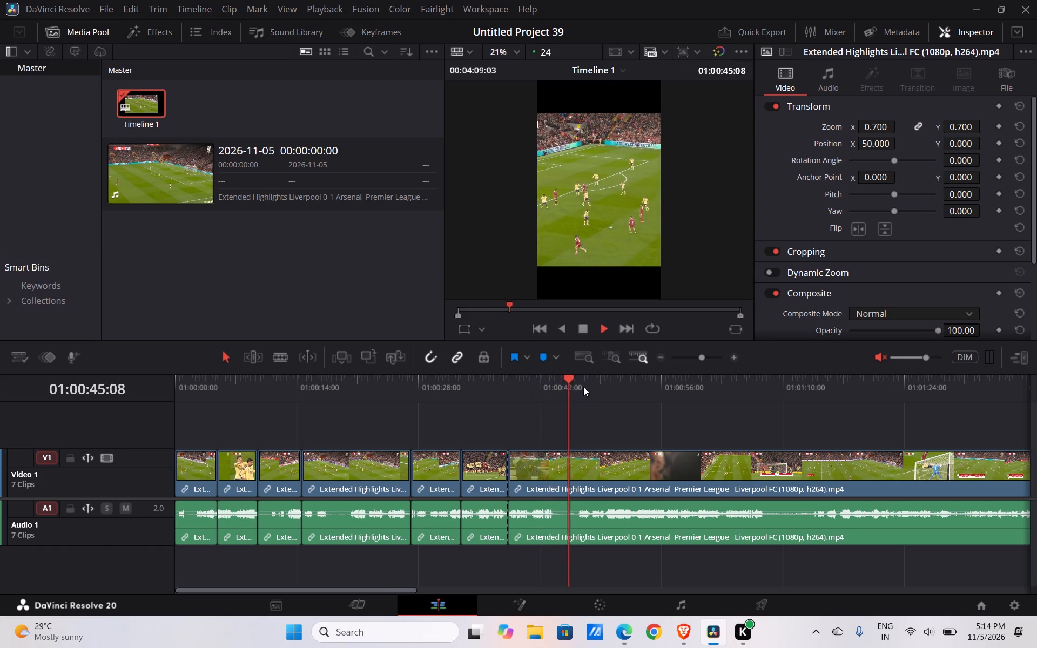
{"action": "left_click", "coordinate": [584, 386]}
{"action": "left_click", "coordinate": [597, 387]}
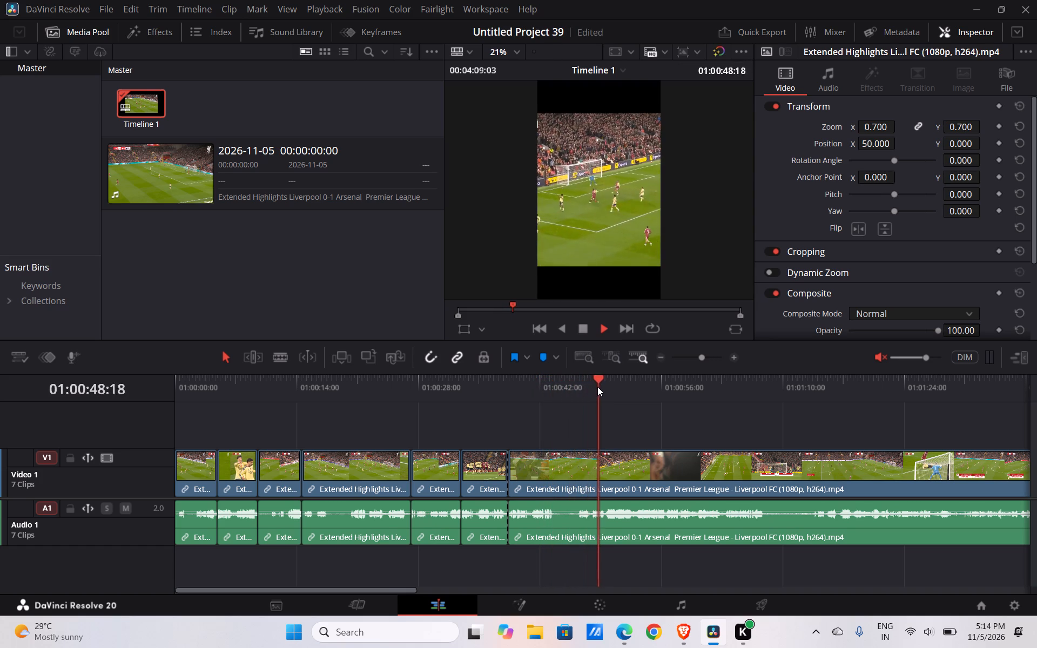
{"action": "left_click", "coordinate": [617, 387]}
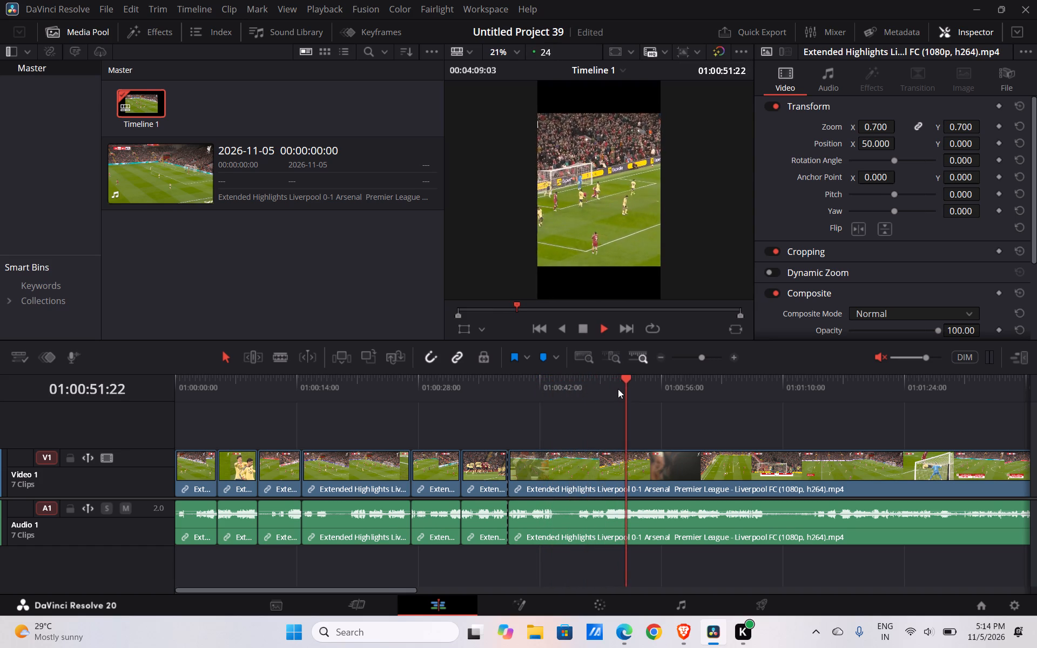
{"action": "left_click", "coordinate": [585, 330]}
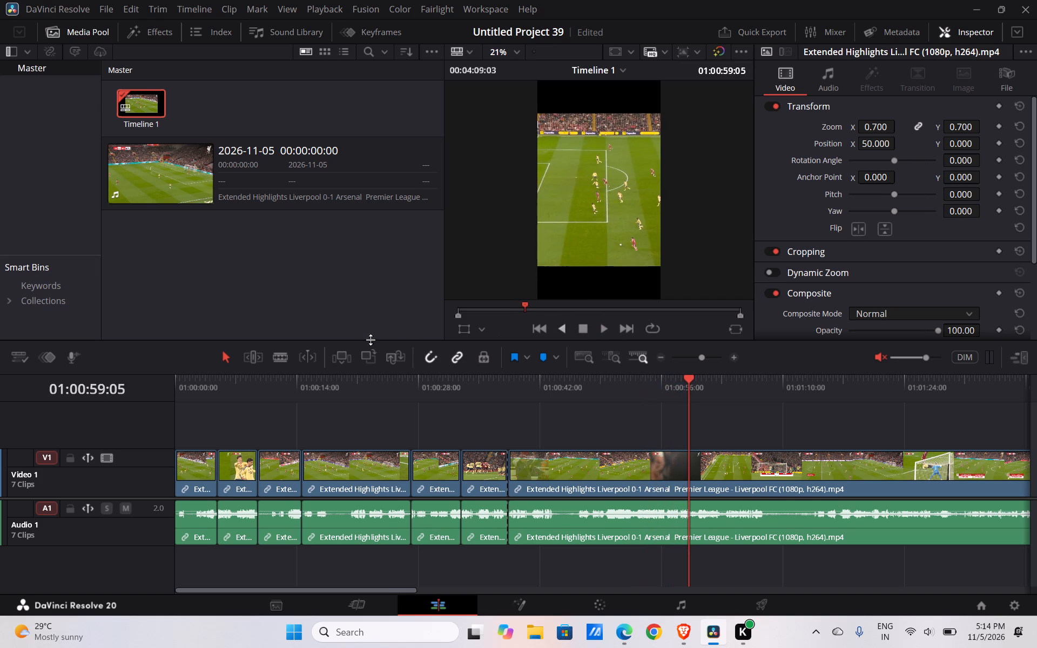
{"action": "left_click", "coordinate": [281, 358]}
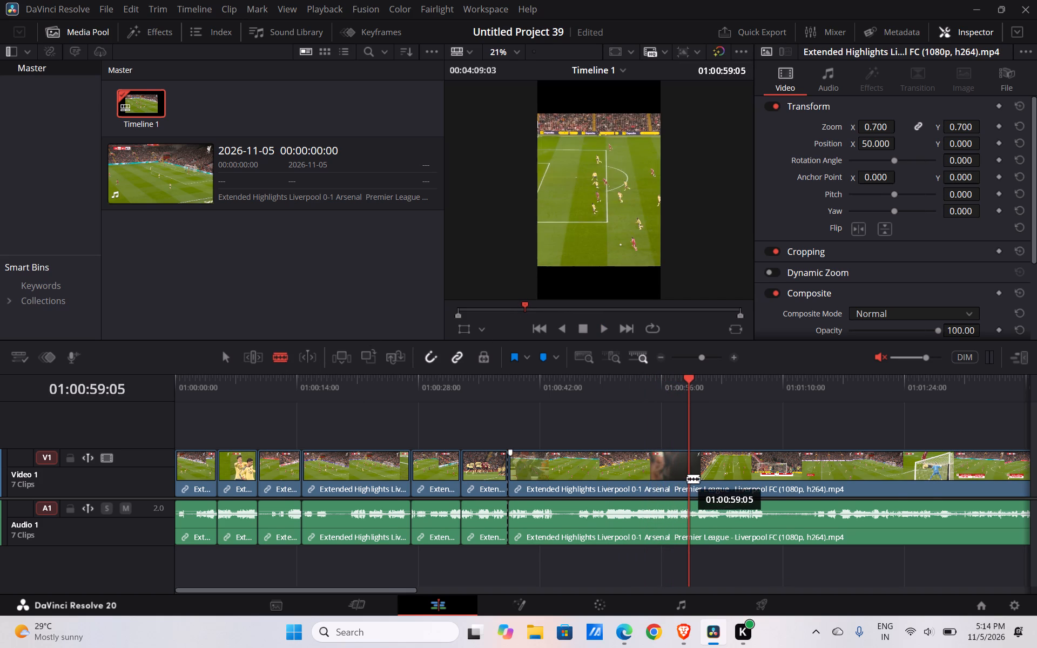
{"action": "left_click", "coordinate": [687, 478]}
{"action": "left_click", "coordinate": [222, 357]}
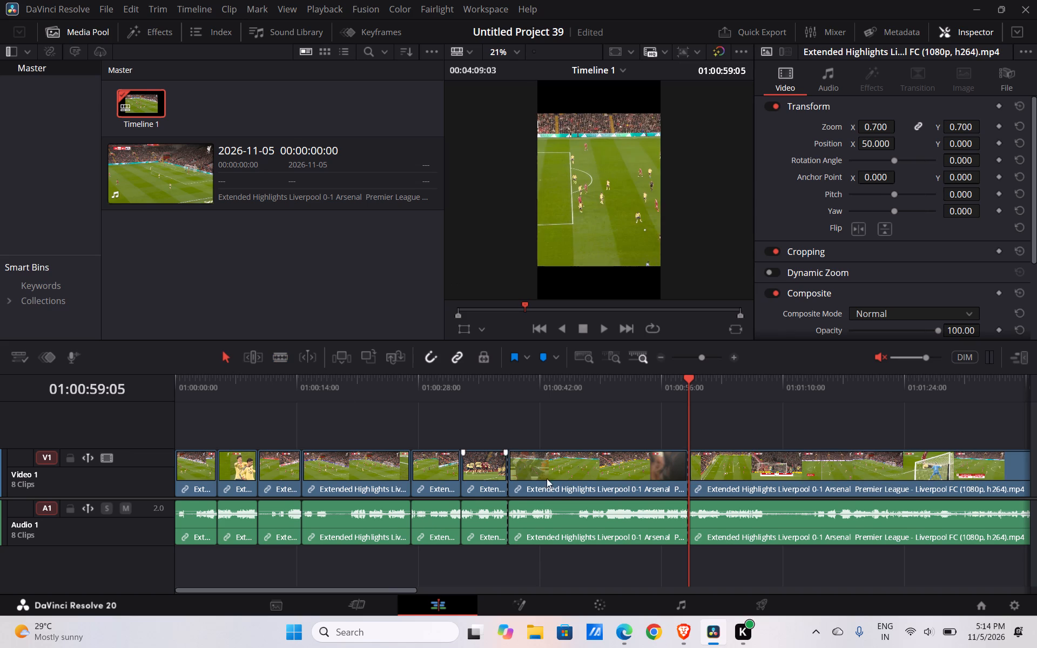
{"action": "left_click", "coordinate": [571, 459]}
{"action": "key", "text": "Delete"}
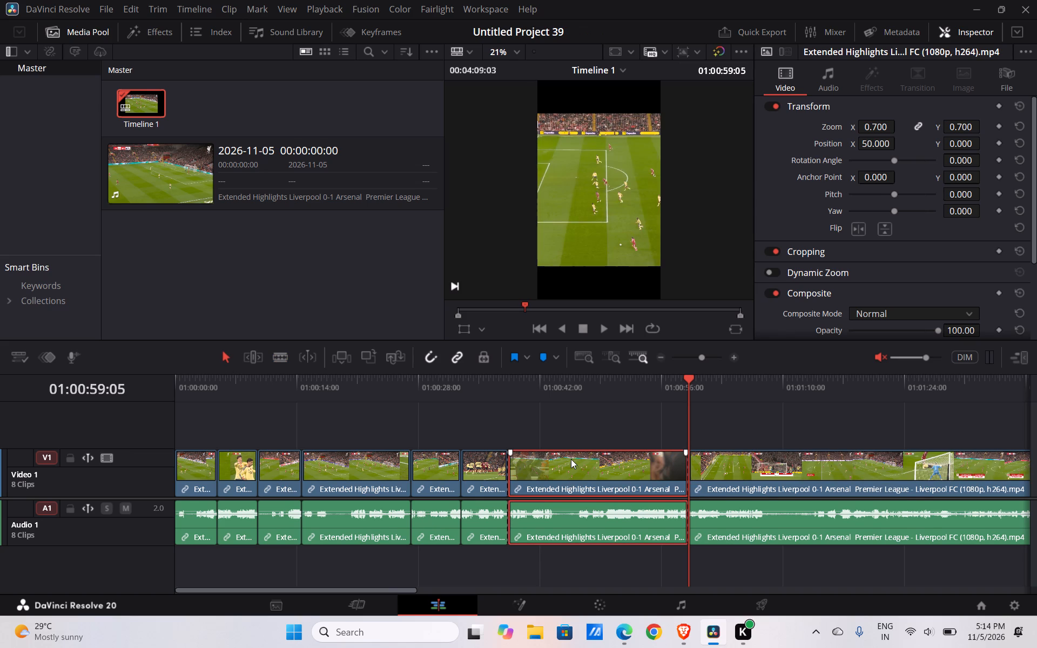
Play the attack at the start of the last clip and split that clip at 01:00:42:09.
{"action": "left_click", "coordinate": [598, 329]}
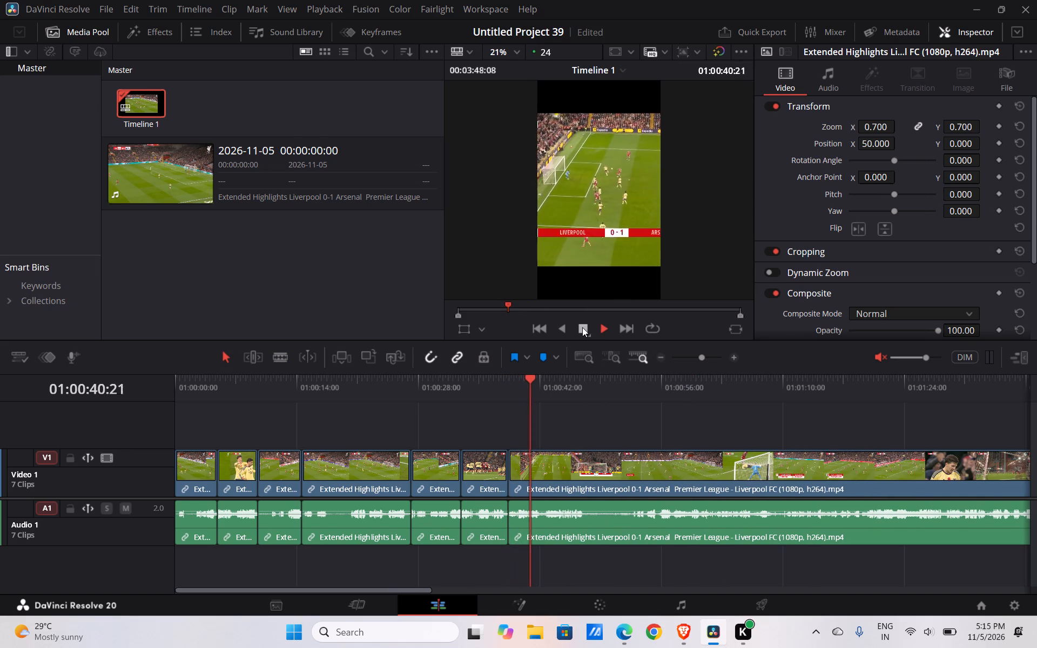
{"action": "left_click", "coordinate": [582, 327]}
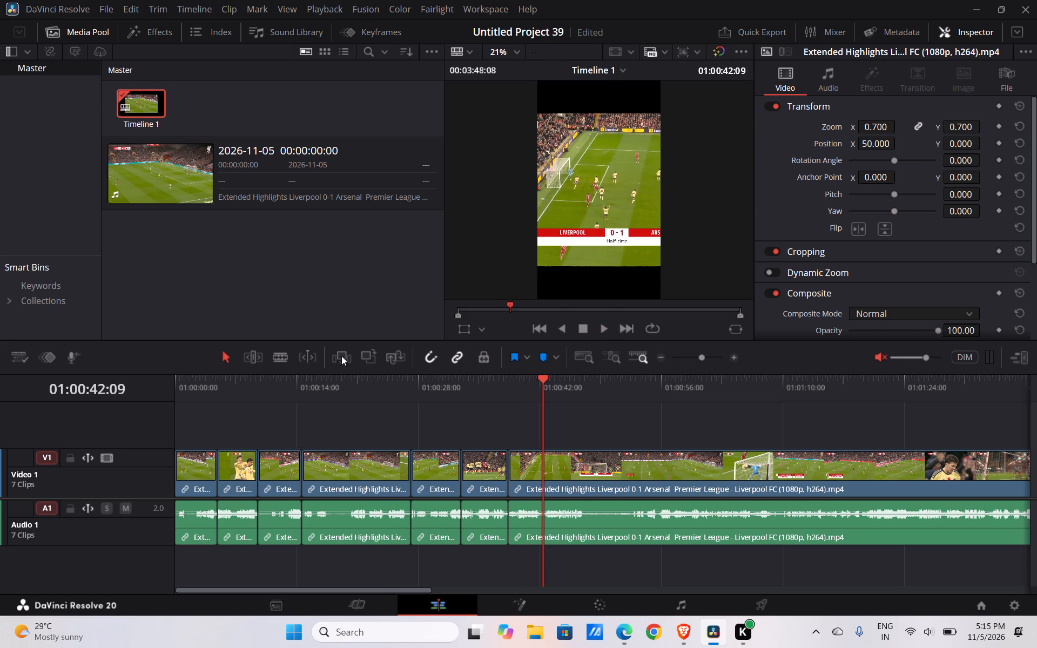
{"action": "left_click", "coordinate": [284, 353]}
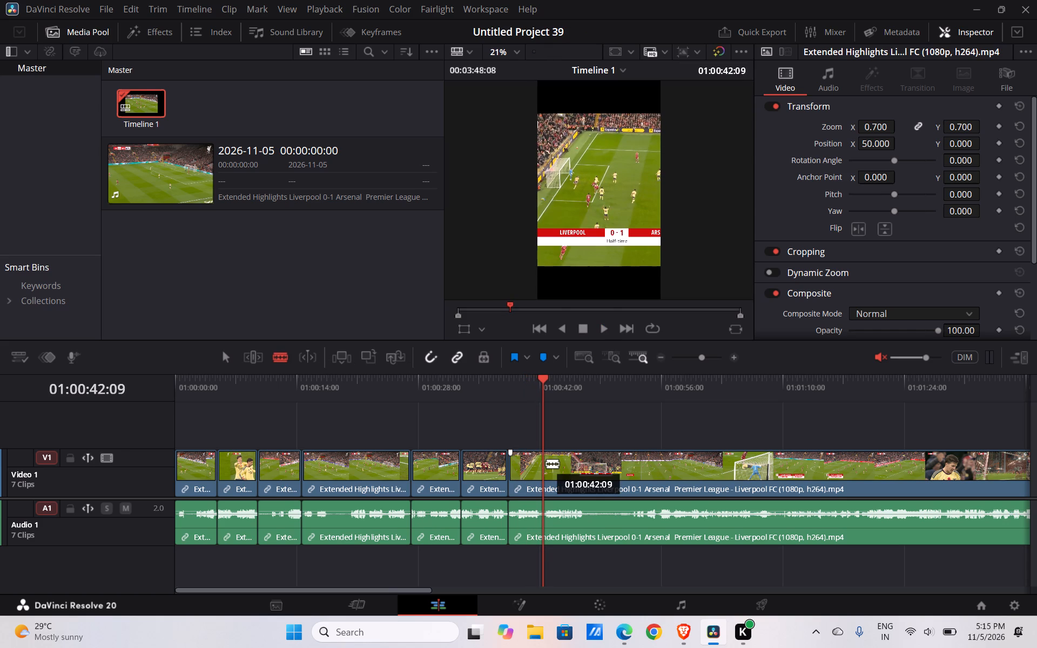
{"action": "left_click", "coordinate": [544, 464]}
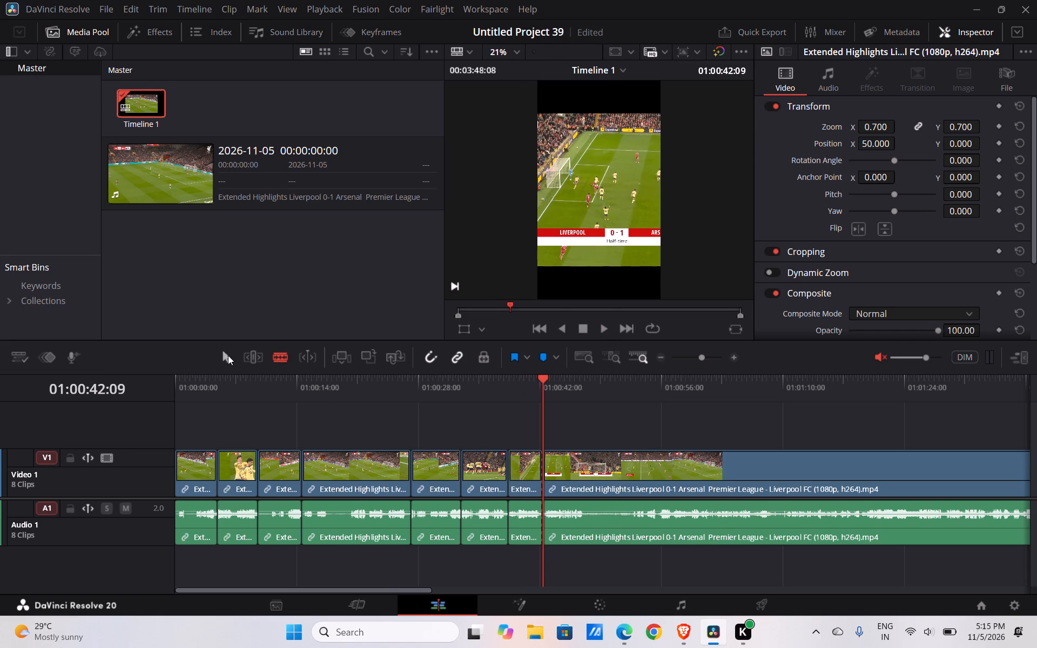
{"action": "left_click", "coordinate": [225, 355]}
Skim the last clip from 01:00:42:09 to about 01:01:26, looking for the next key moment to keep.
{"action": "left_click", "coordinate": [602, 332]}
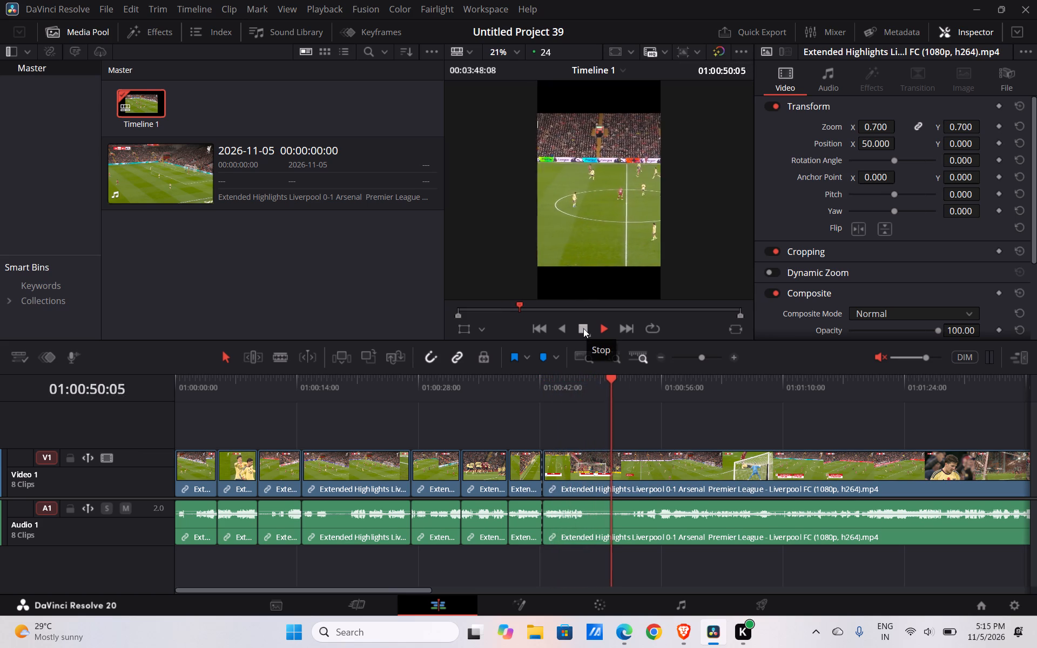
{"action": "left_click", "coordinate": [642, 396]}
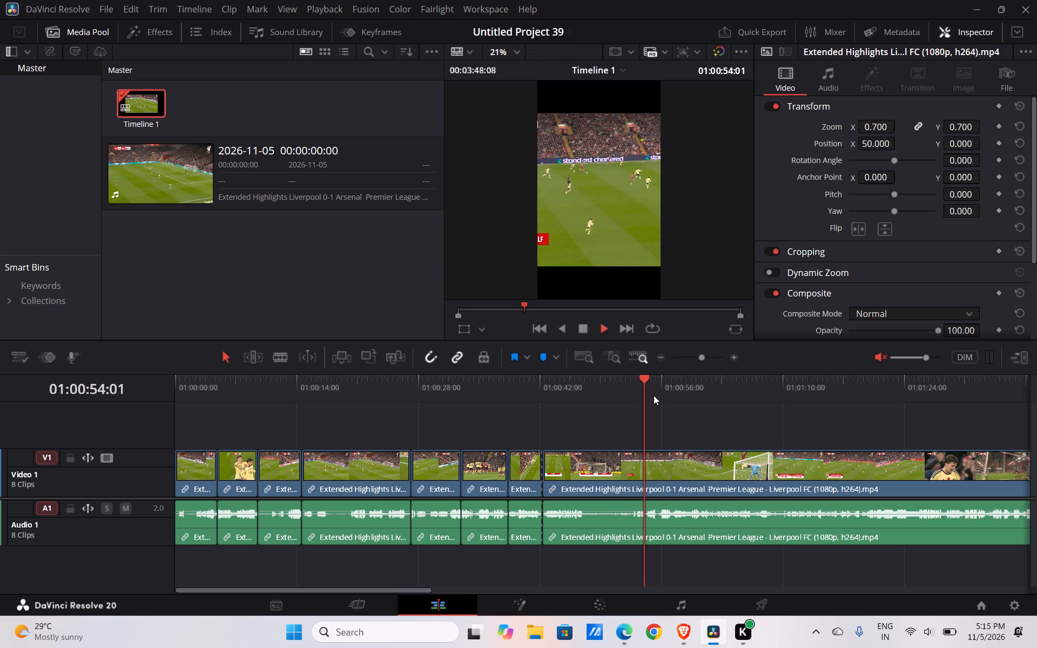
{"action": "left_click", "coordinate": [654, 395]}
{"action": "left_click", "coordinate": [675, 394]}
{"action": "left_click", "coordinate": [696, 394]}
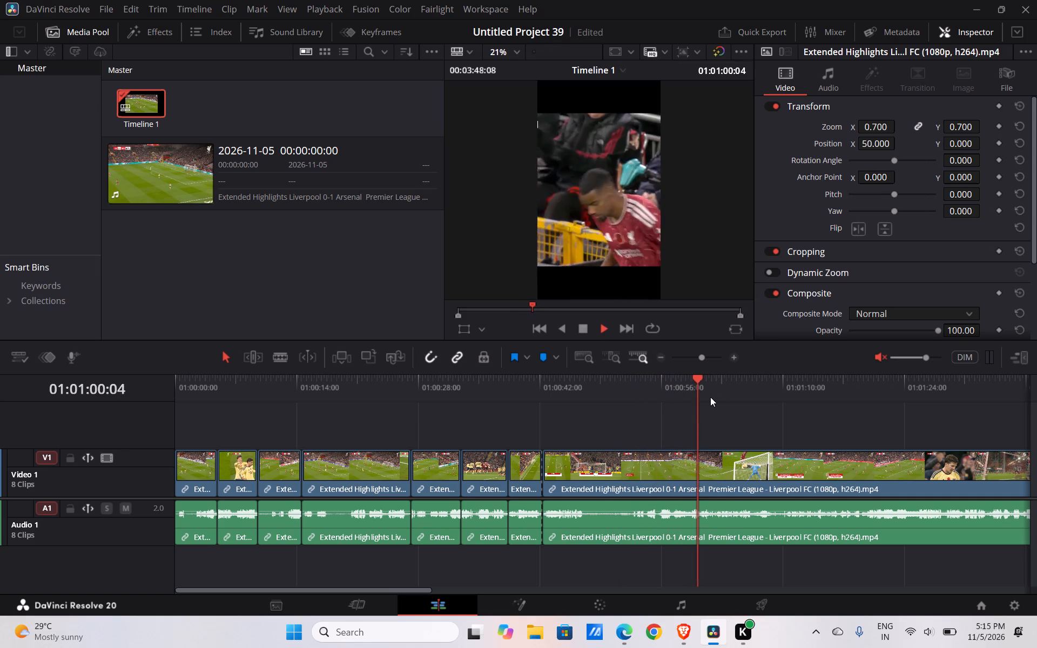
{"action": "left_click", "coordinate": [718, 399]}
{"action": "left_click", "coordinate": [750, 403]}
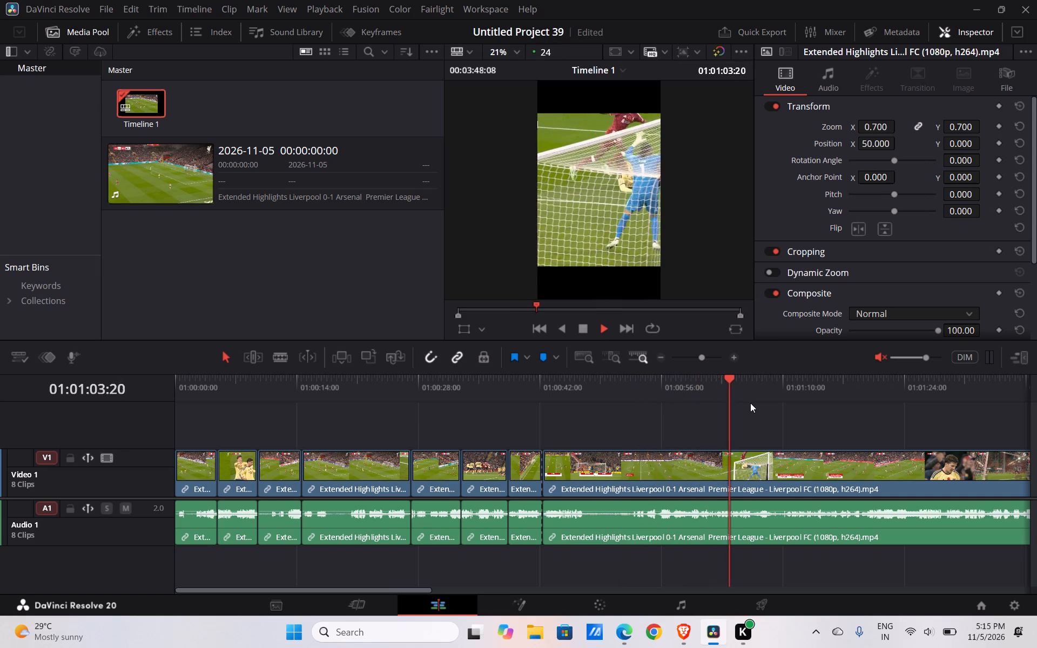
{"action": "left_click", "coordinate": [779, 399]}
{"action": "left_click", "coordinate": [820, 393]}
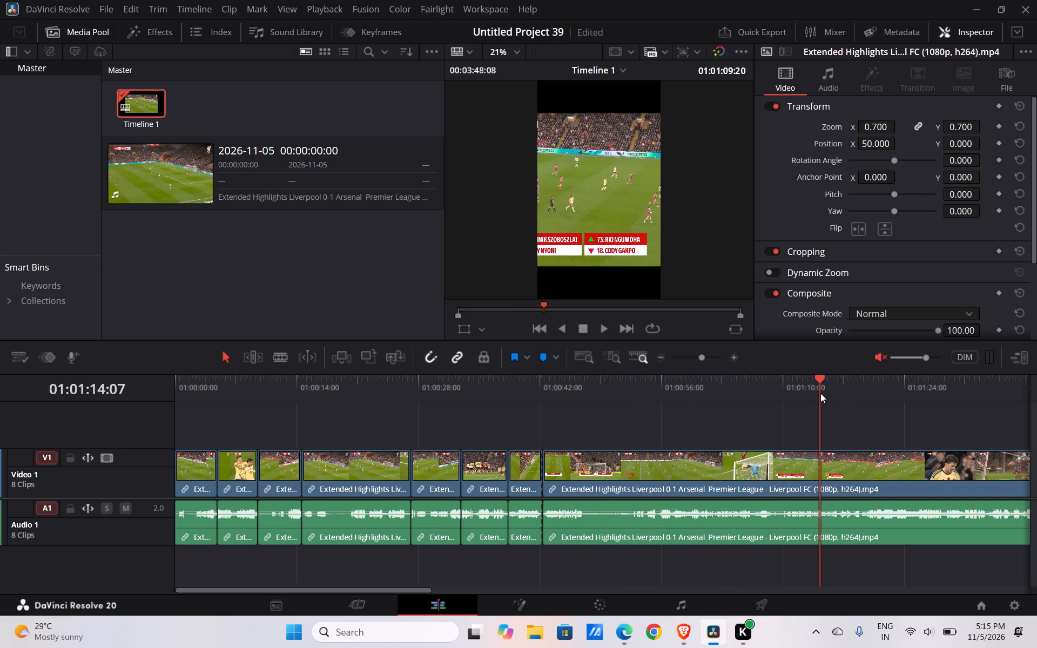
{"action": "left_click", "coordinate": [841, 395]}
{"action": "left_click", "coordinate": [859, 396]}
{"action": "left_click", "coordinate": [886, 399]}
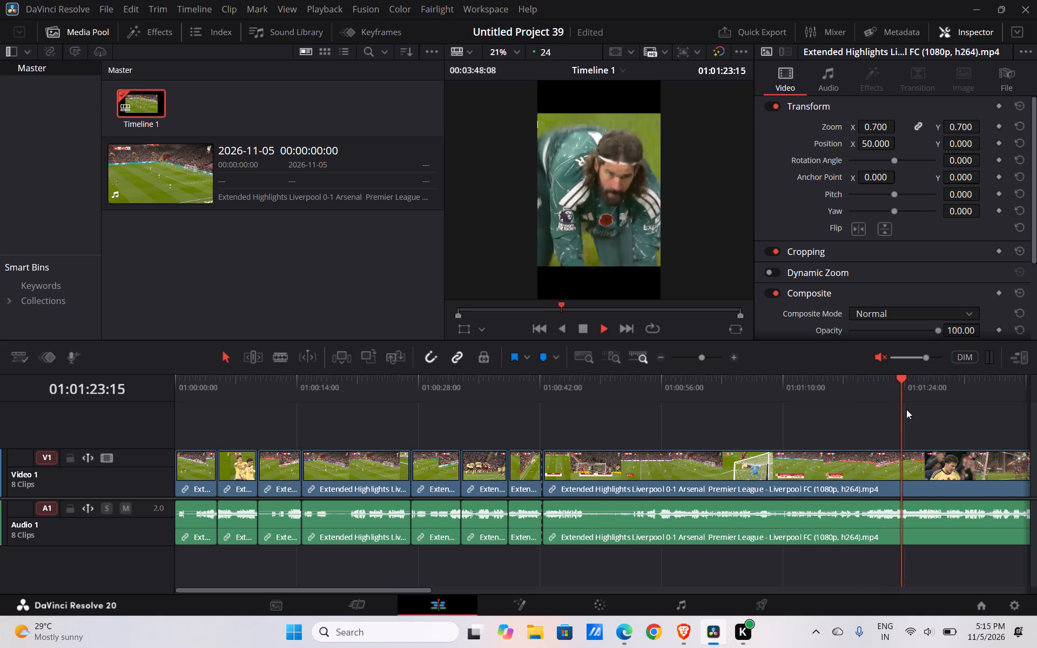
{"action": "left_click", "coordinate": [906, 409]}
{"action": "left_click", "coordinate": [923, 407]}
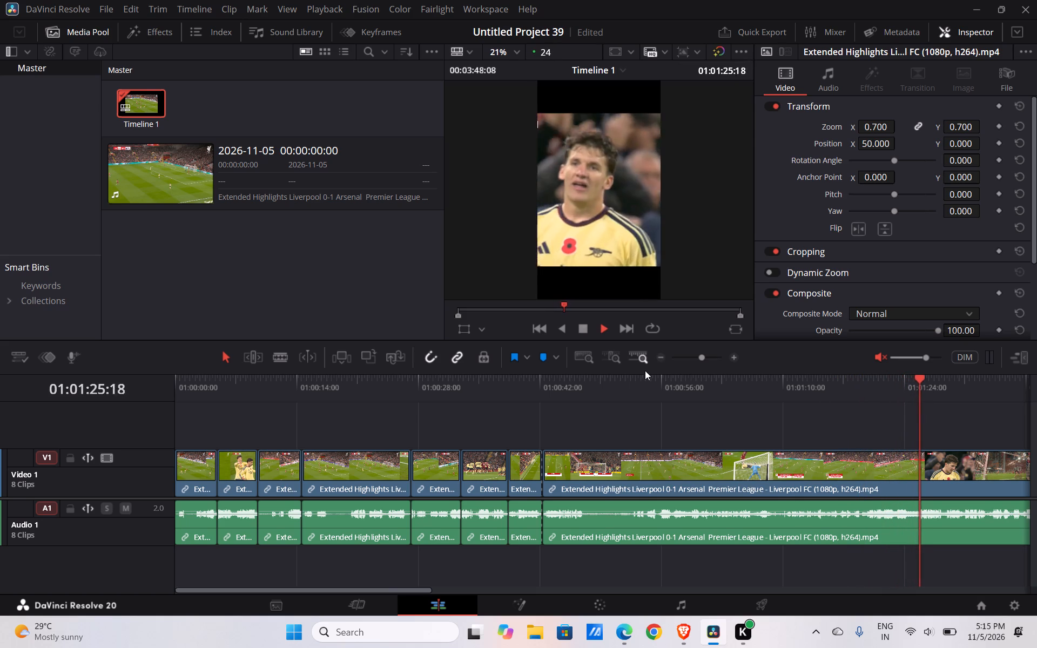
Split the last clip at 01:01:27:20, just before the corner kick, and ripple-delete its section between 01:00:42:09 and the cut.
{"action": "left_click", "coordinate": [582, 332]}
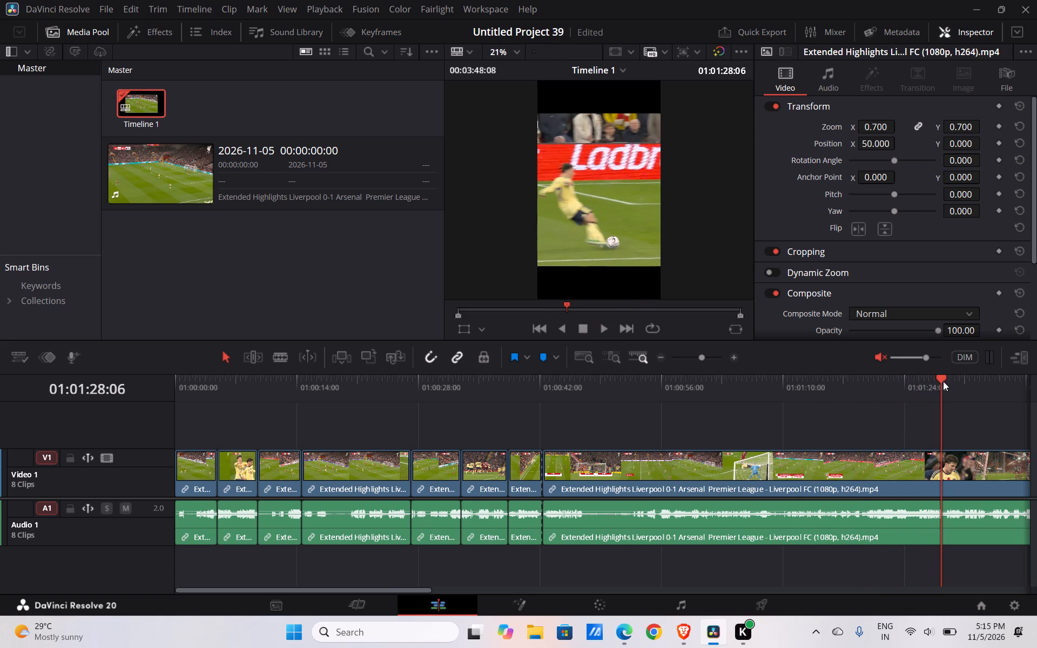
{"action": "left_click", "coordinate": [938, 386]}
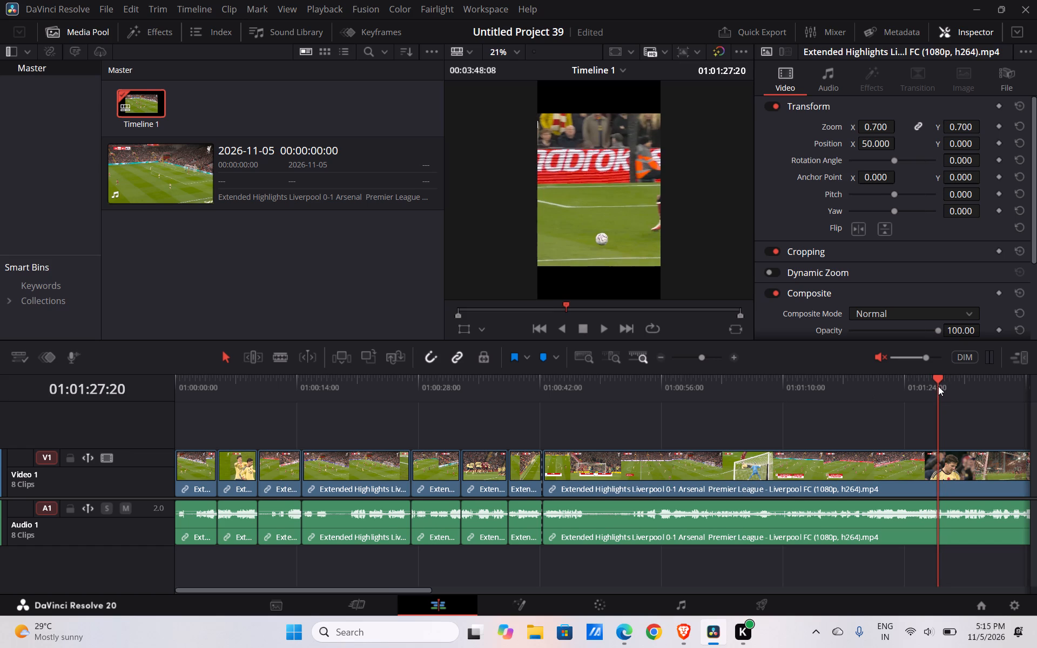
{"action": "left_click", "coordinate": [279, 353]}
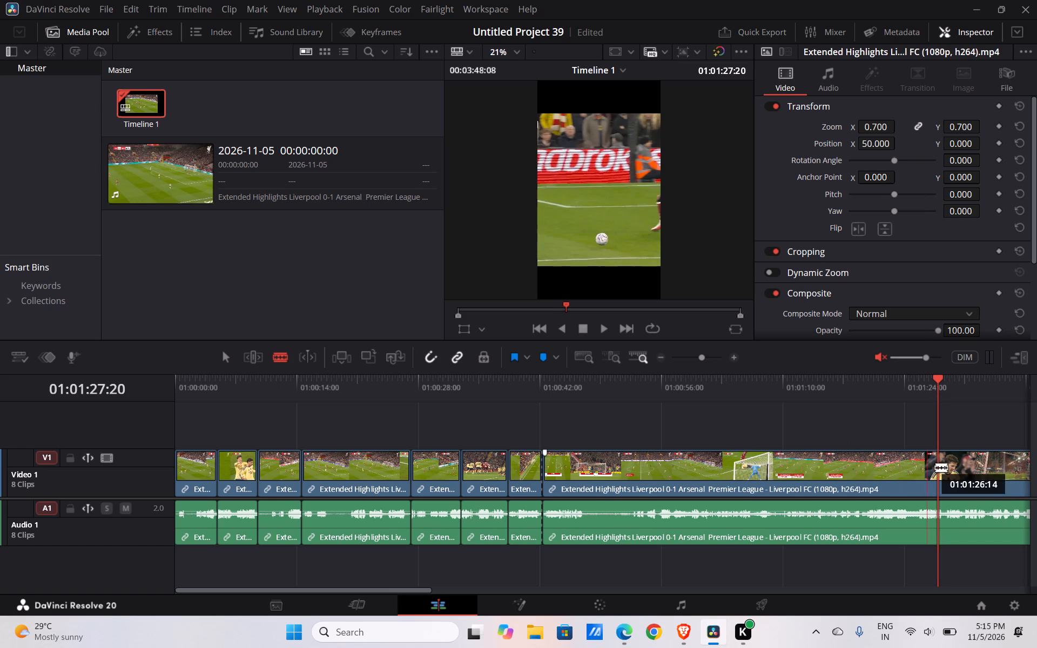
{"action": "left_click", "coordinate": [935, 469]}
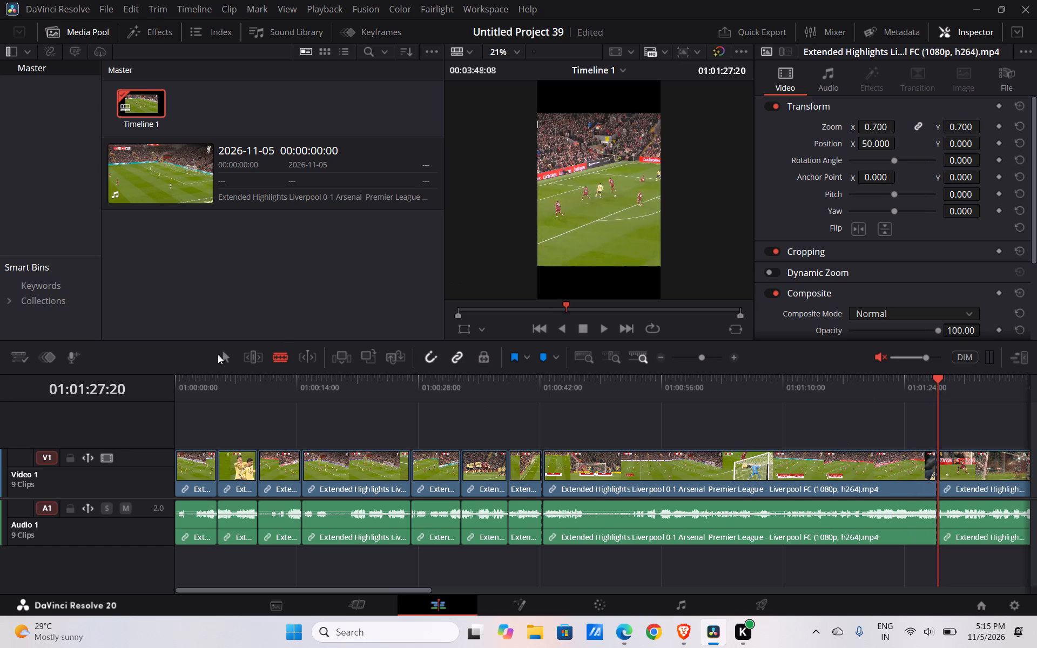
{"action": "left_click", "coordinate": [225, 356]}
{"action": "left_click", "coordinate": [605, 467]}
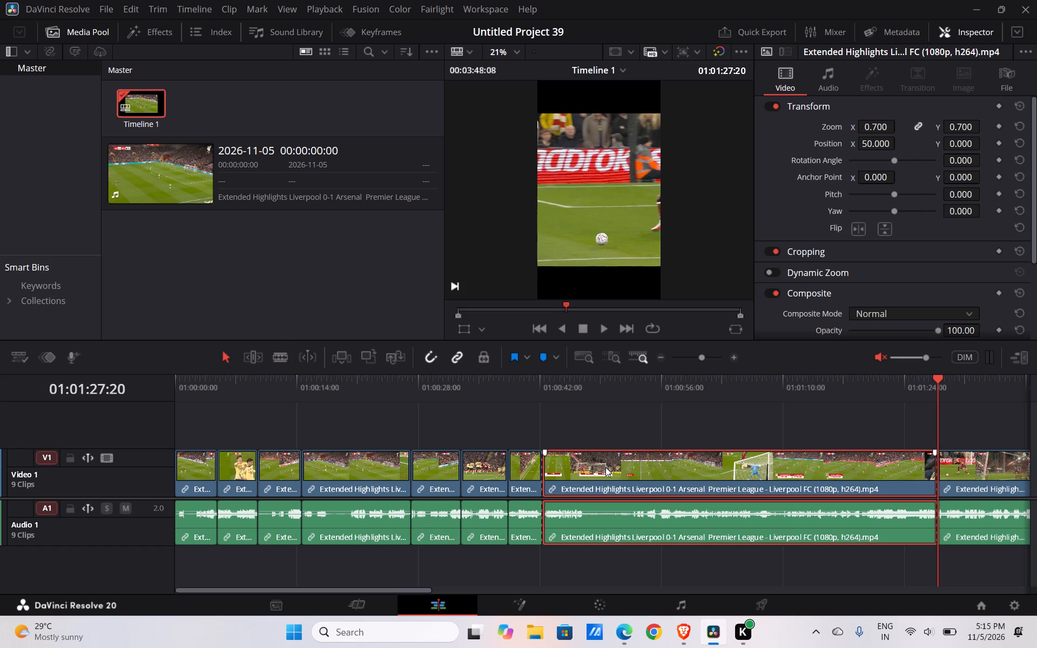
{"action": "key", "text": "Delete"}
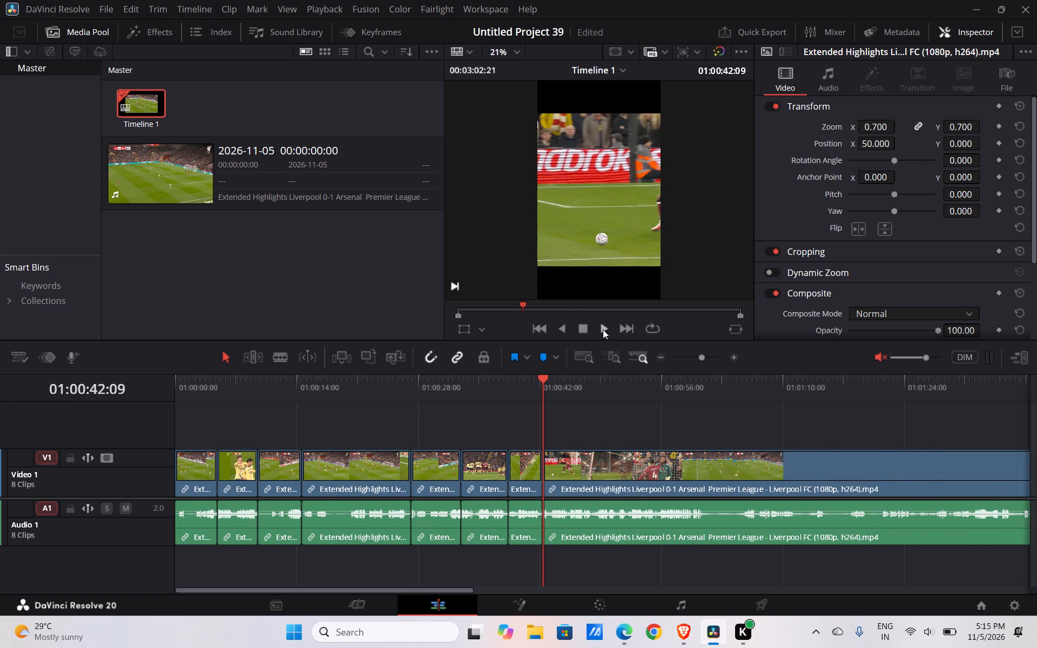
Play the corner kick at the start of the last clip and split that clip at 01:00:46:19.
{"action": "left_click", "coordinate": [603, 329]}
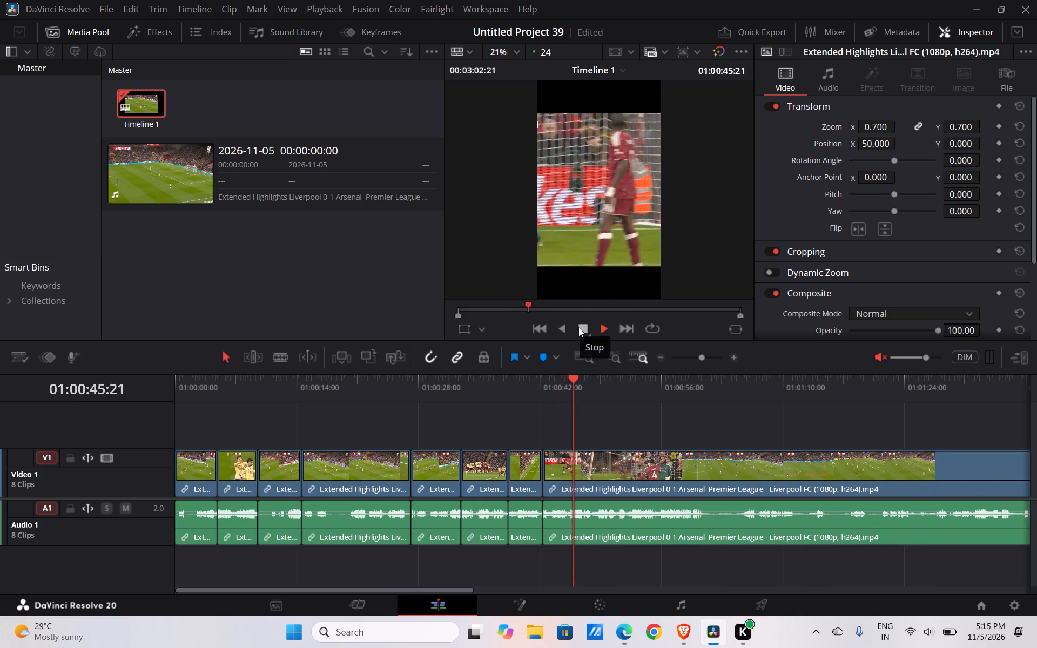
{"action": "left_click", "coordinate": [578, 327]}
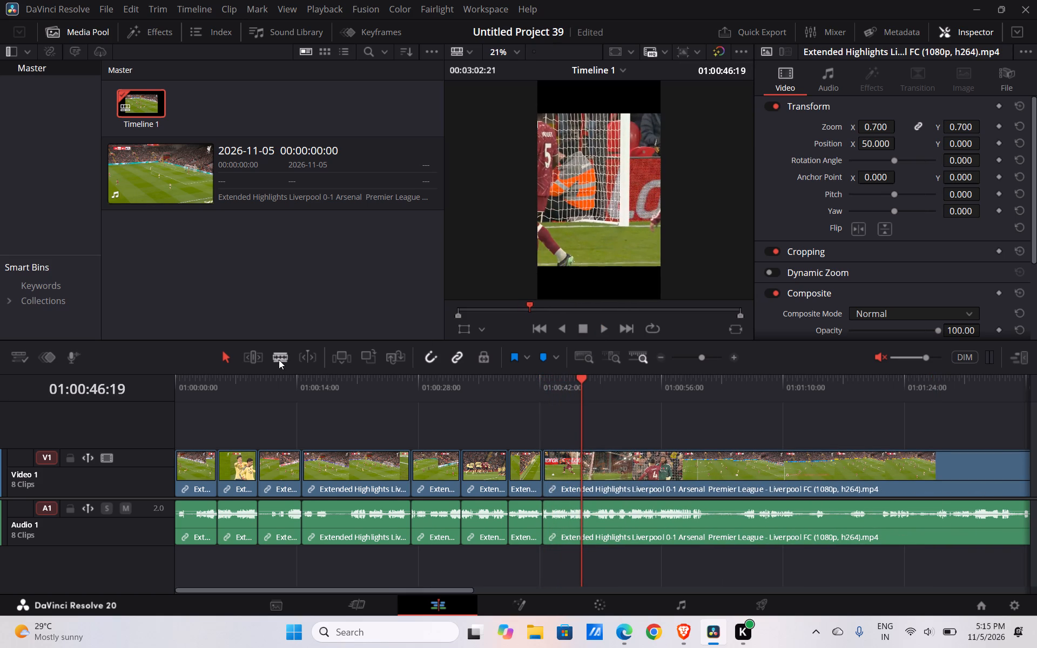
{"action": "left_click", "coordinate": [279, 360]}
{"action": "left_click", "coordinate": [580, 474]}
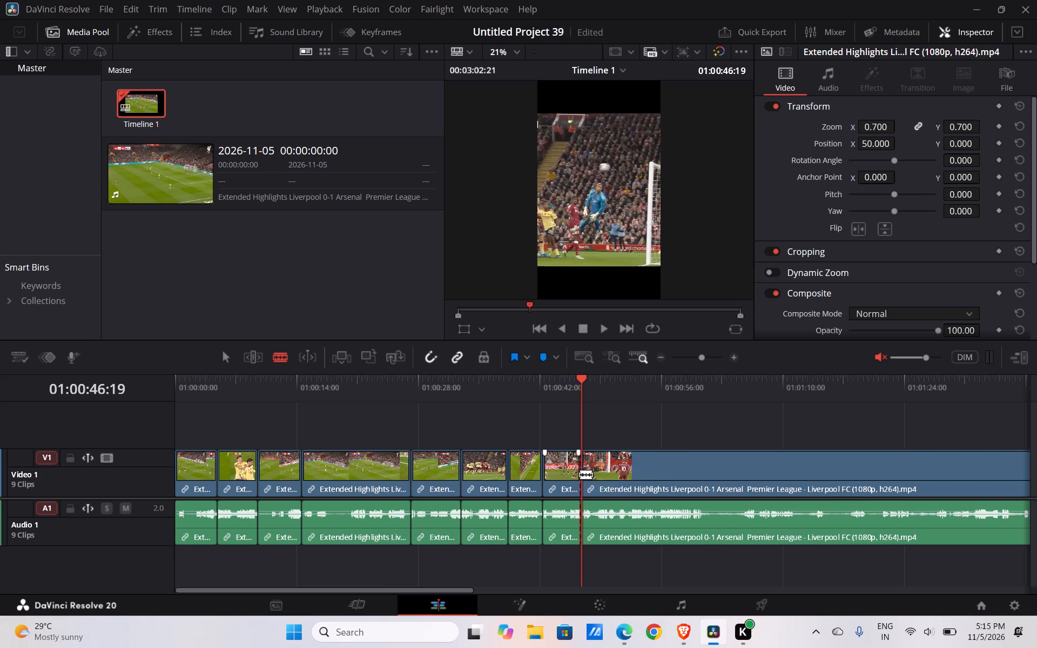
{"action": "left_click", "coordinate": [225, 358]}
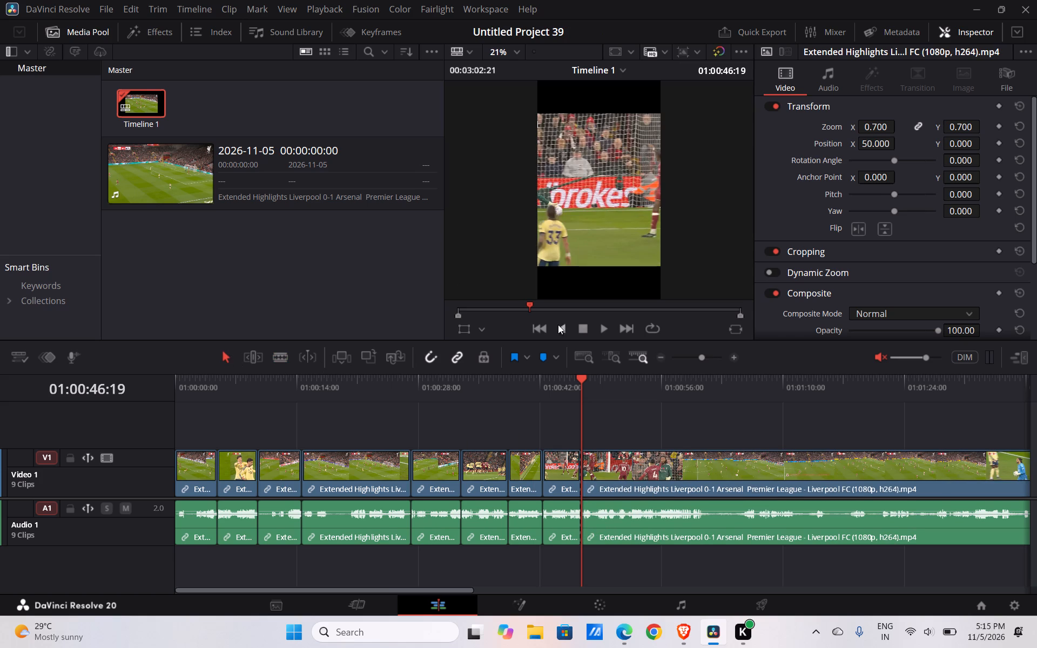
Skim the last clip from 01:00:46:19 to about 01:02:09, looking for the next key moment to keep.
{"action": "left_click", "coordinate": [602, 326]}
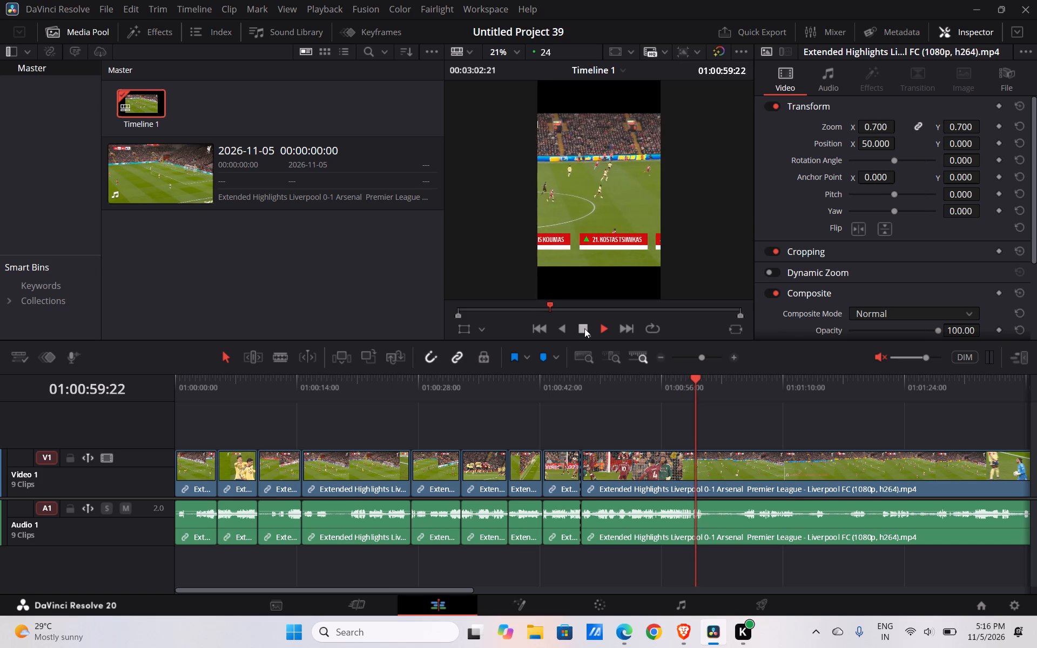
{"action": "left_click", "coordinate": [732, 396]}
{"action": "left_click", "coordinate": [750, 396]}
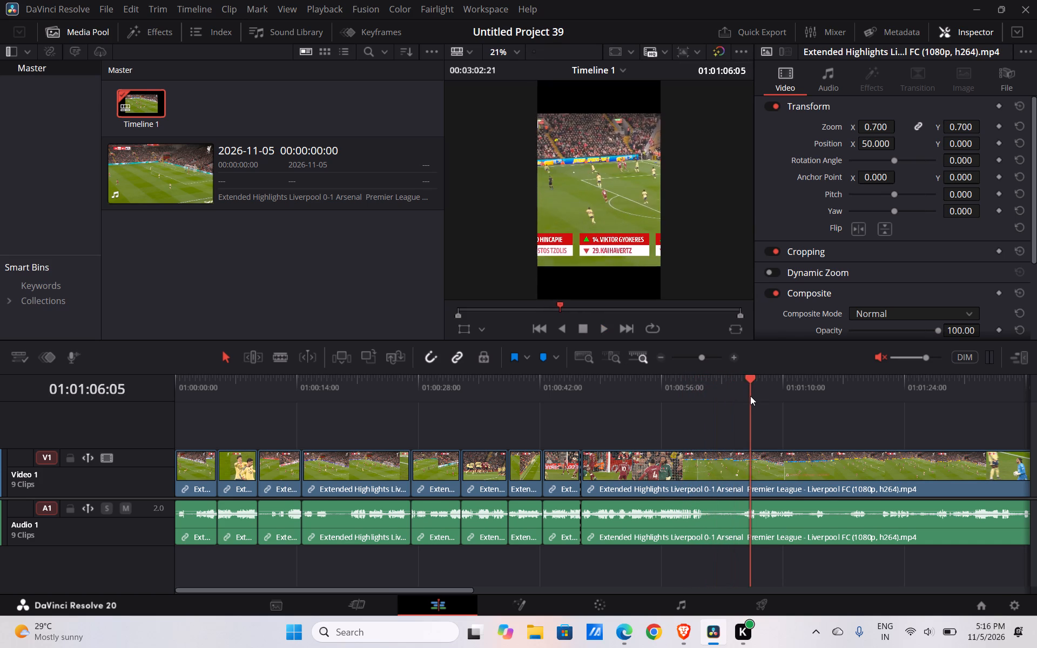
{"action": "left_click", "coordinate": [767, 396]}
{"action": "left_click", "coordinate": [786, 399]}
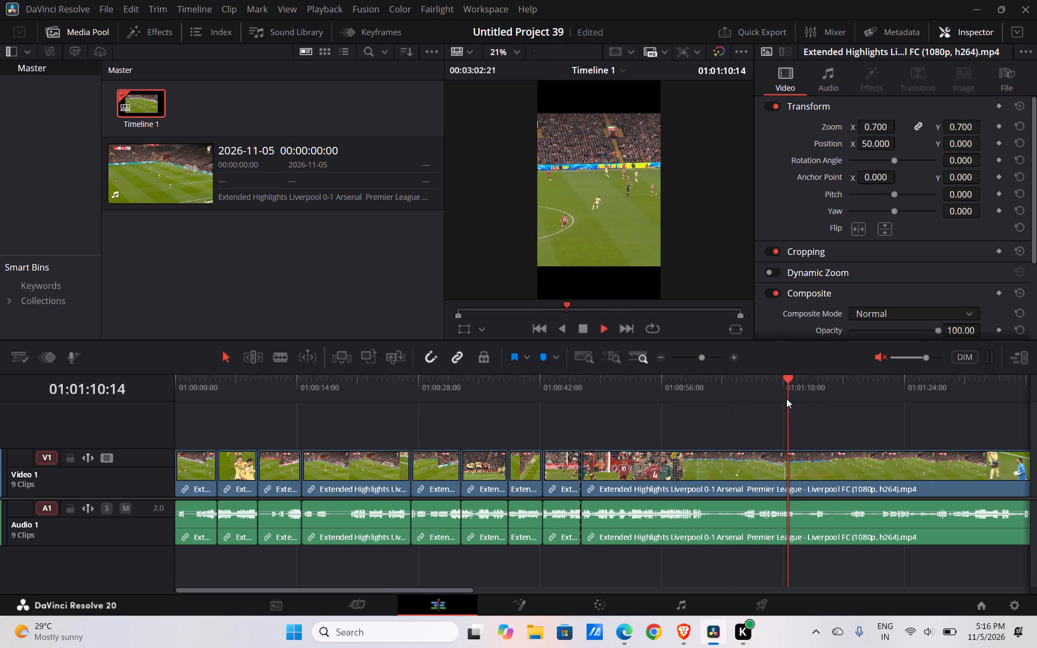
{"action": "left_click", "coordinate": [814, 400]}
{"action": "left_click", "coordinate": [844, 400]}
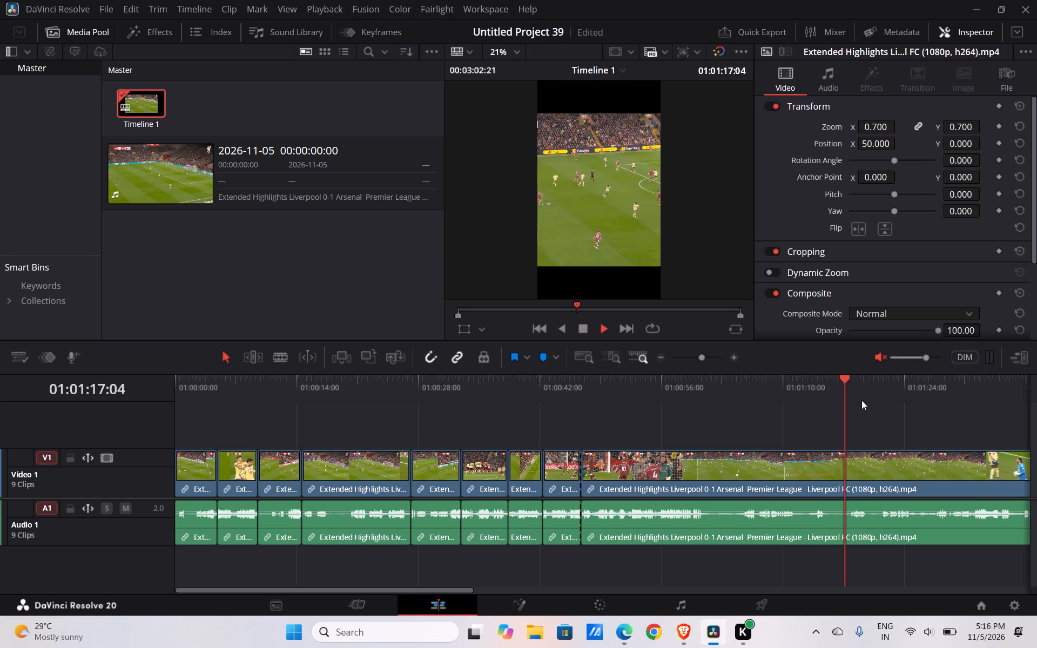
{"action": "left_click", "coordinate": [861, 400]}
{"action": "left_click", "coordinate": [907, 401]}
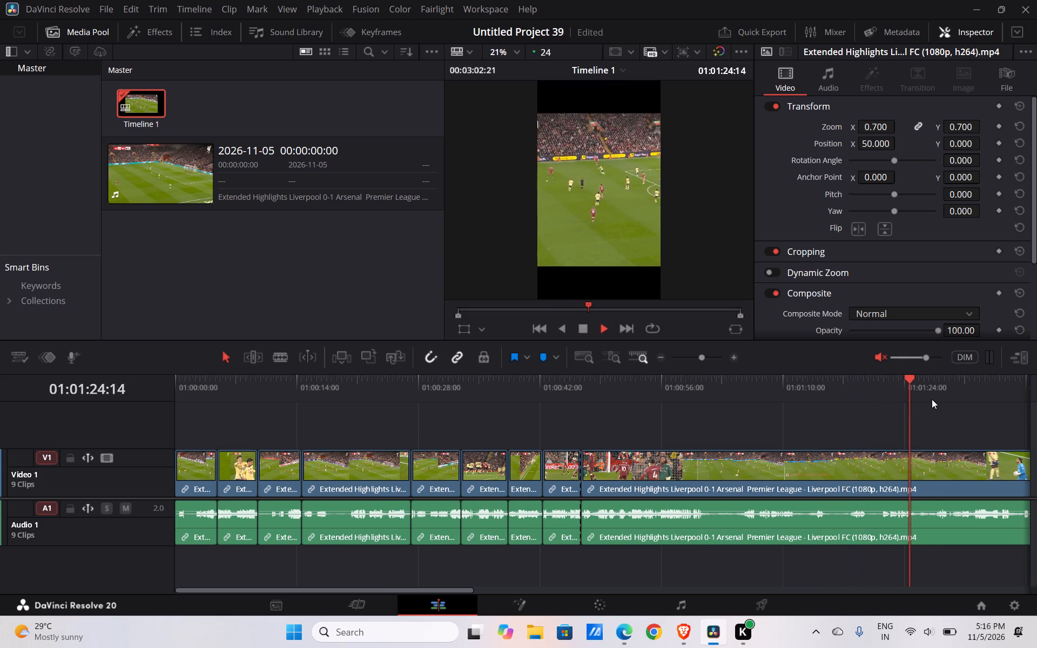
{"action": "left_click", "coordinate": [932, 399]}
{"action": "left_click", "coordinate": [952, 396]}
{"action": "left_click", "coordinate": [963, 395]}
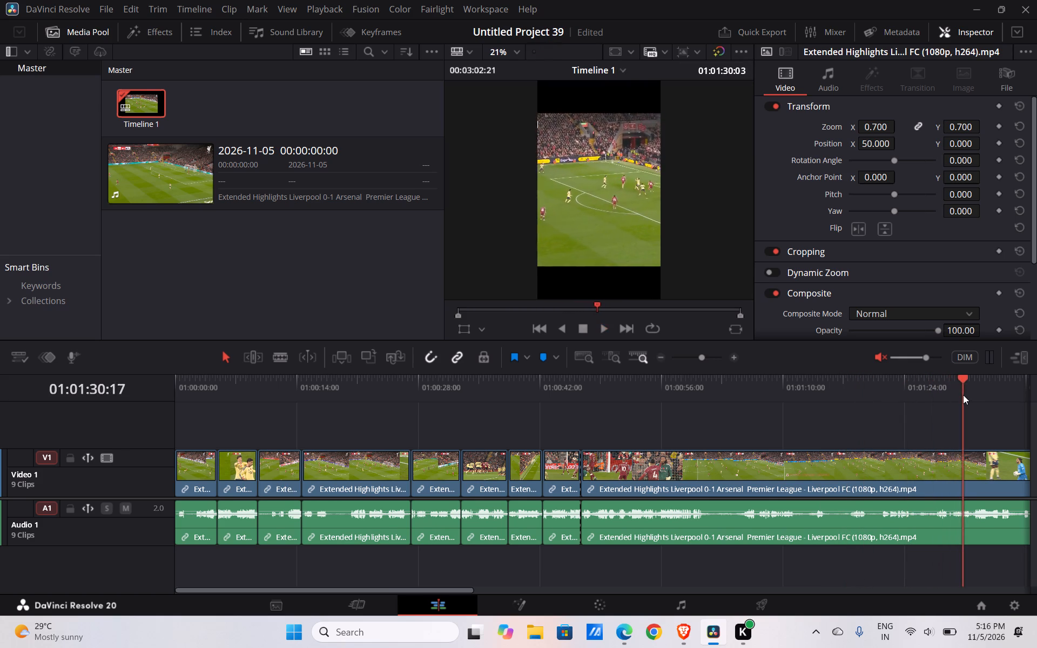
{"action": "scroll", "coordinate": [885, 395], "scroll_direction": "left", "scroll_amount": 1}
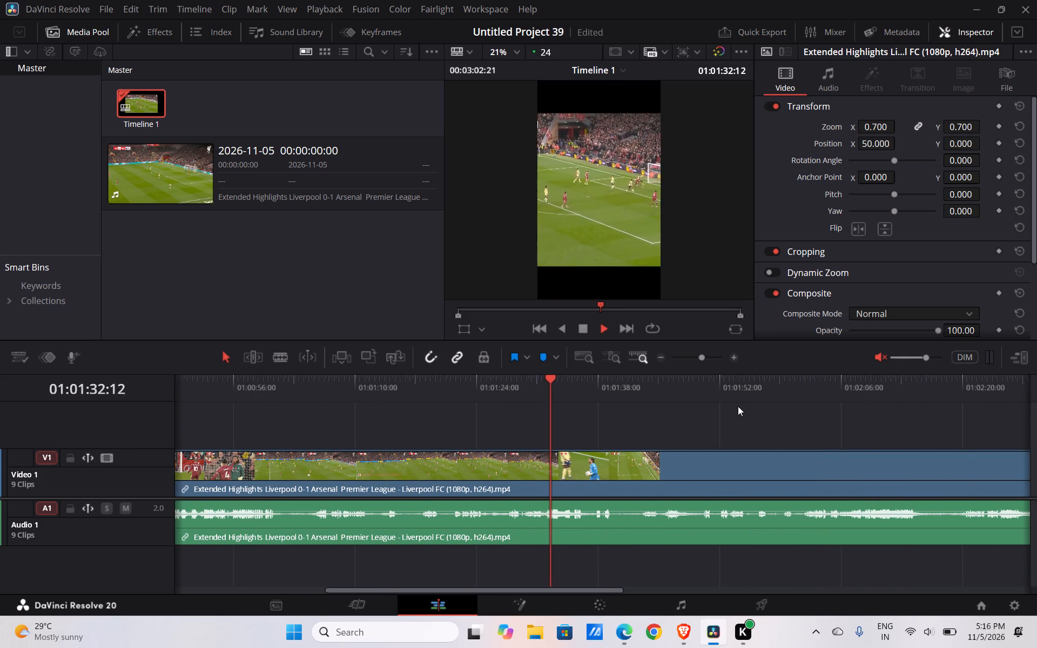
{"action": "left_click", "coordinate": [614, 405]}
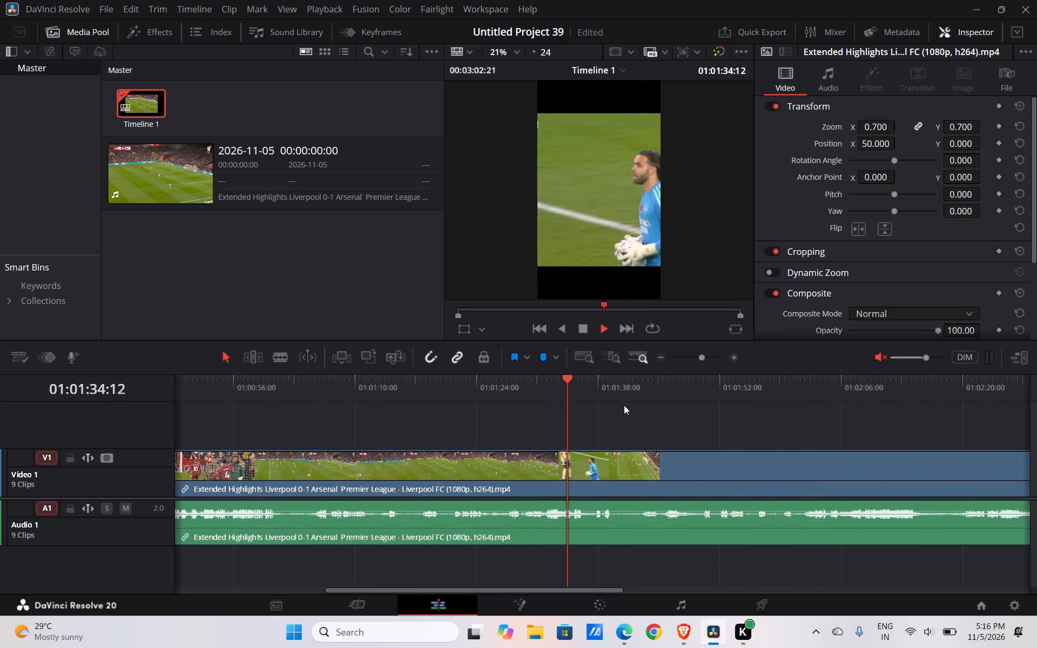
{"action": "left_click", "coordinate": [624, 405]}
{"action": "left_click", "coordinate": [624, 385]}
{"action": "left_click", "coordinate": [637, 385]}
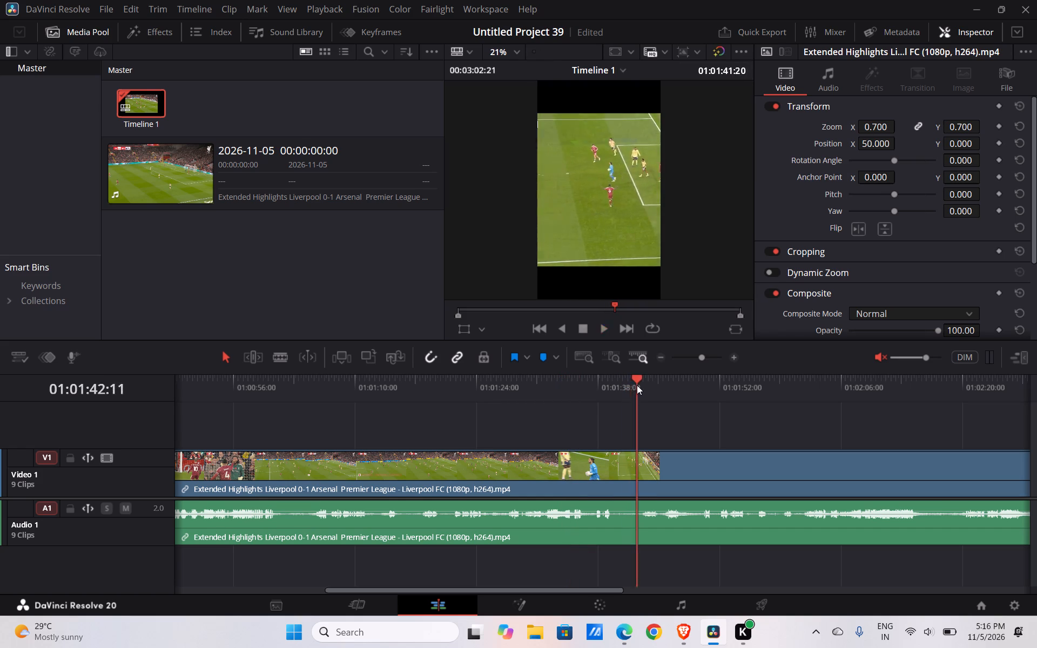
{"action": "left_click", "coordinate": [652, 386]}
{"action": "left_click", "coordinate": [664, 386]}
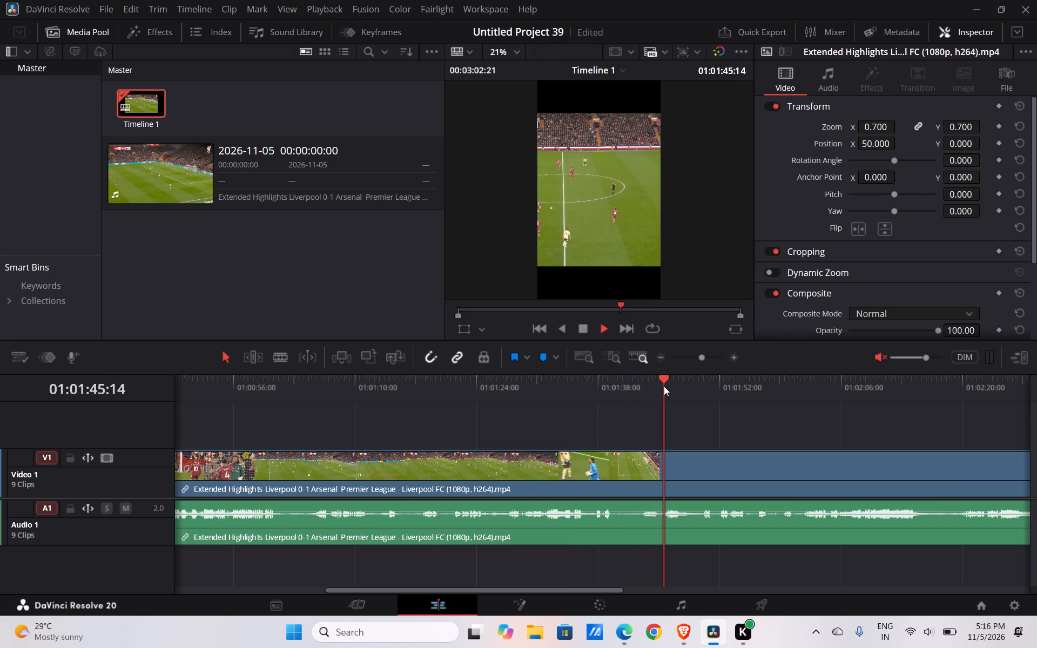
{"action": "left_click", "coordinate": [681, 387]}
{"action": "left_click", "coordinate": [701, 390]}
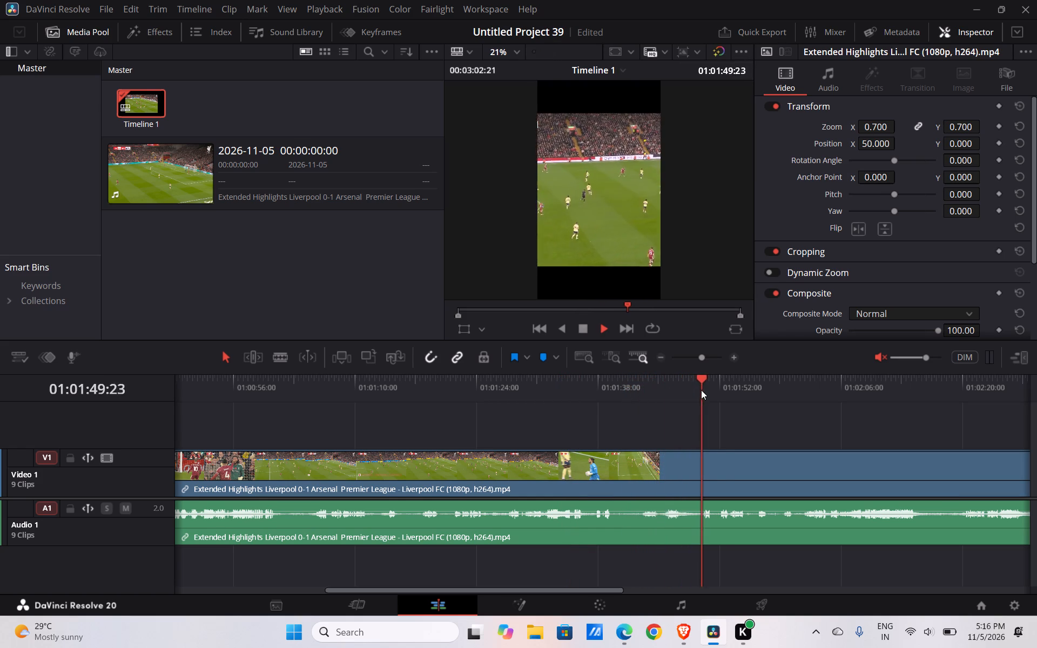
{"action": "left_click", "coordinate": [725, 390]}
{"action": "left_click", "coordinate": [752, 394]}
{"action": "left_click", "coordinate": [773, 394]}
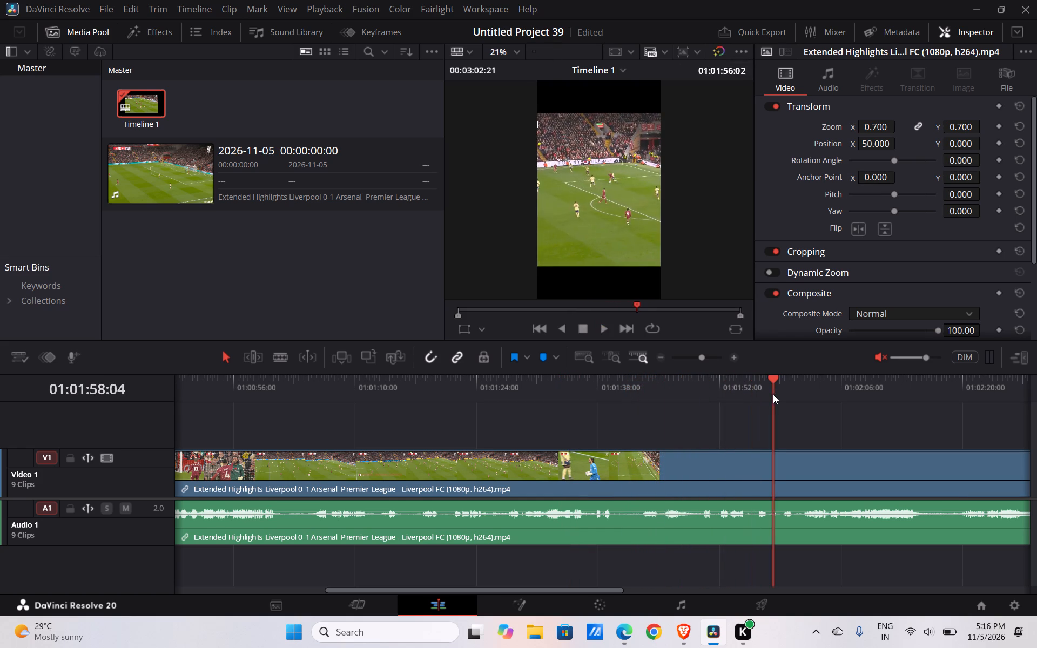
{"action": "left_click", "coordinate": [866, 394]}
{"action": "scroll", "coordinate": [907, 400], "scroll_direction": "left", "scroll_amount": 2}
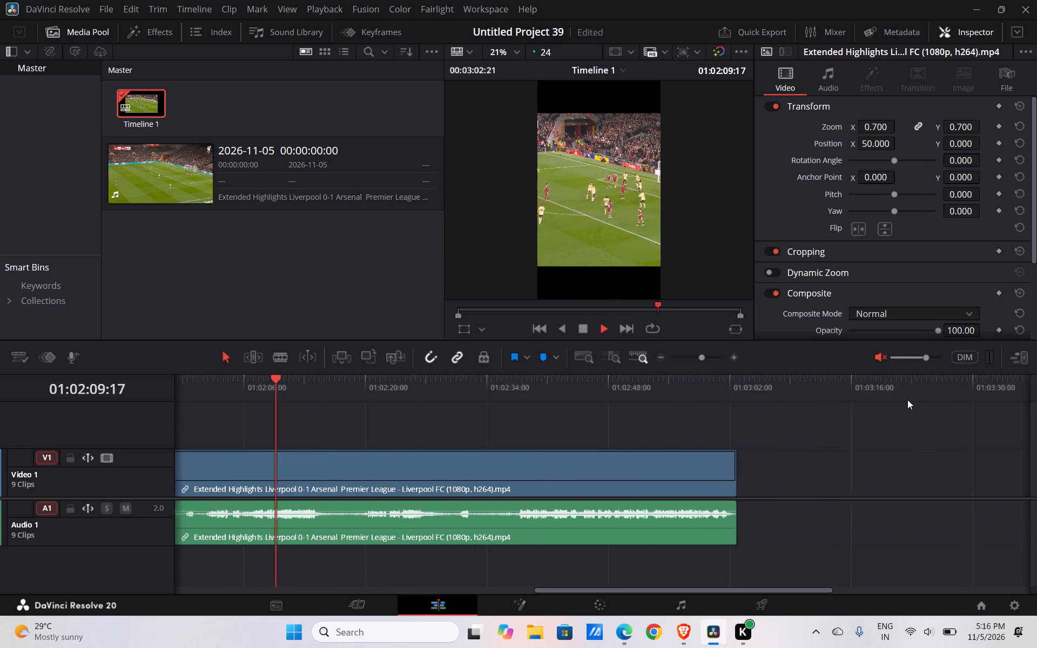
Review the footage from 01:02:14:02, split the last clip at about 01:02:21 and ripple-delete its section between 01:00:46:19 and the cut.
{"action": "left_click", "coordinate": [300, 379]}
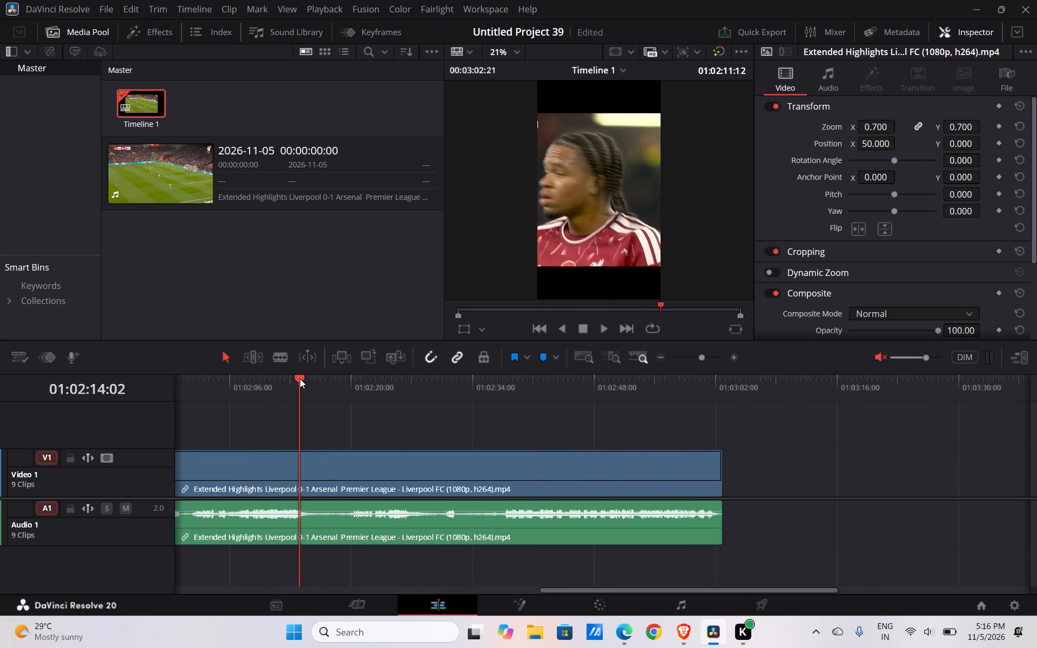
{"action": "left_click", "coordinate": [313, 379]}
{"action": "left_click", "coordinate": [329, 381]}
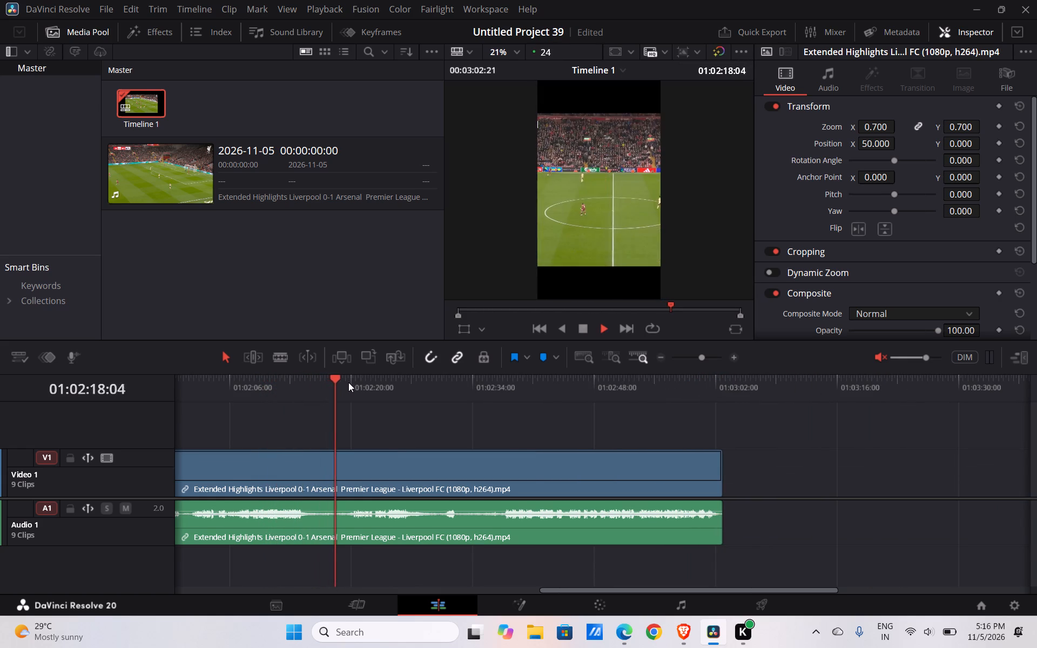
{"action": "left_click", "coordinate": [280, 357]}
{"action": "left_click", "coordinate": [365, 468]}
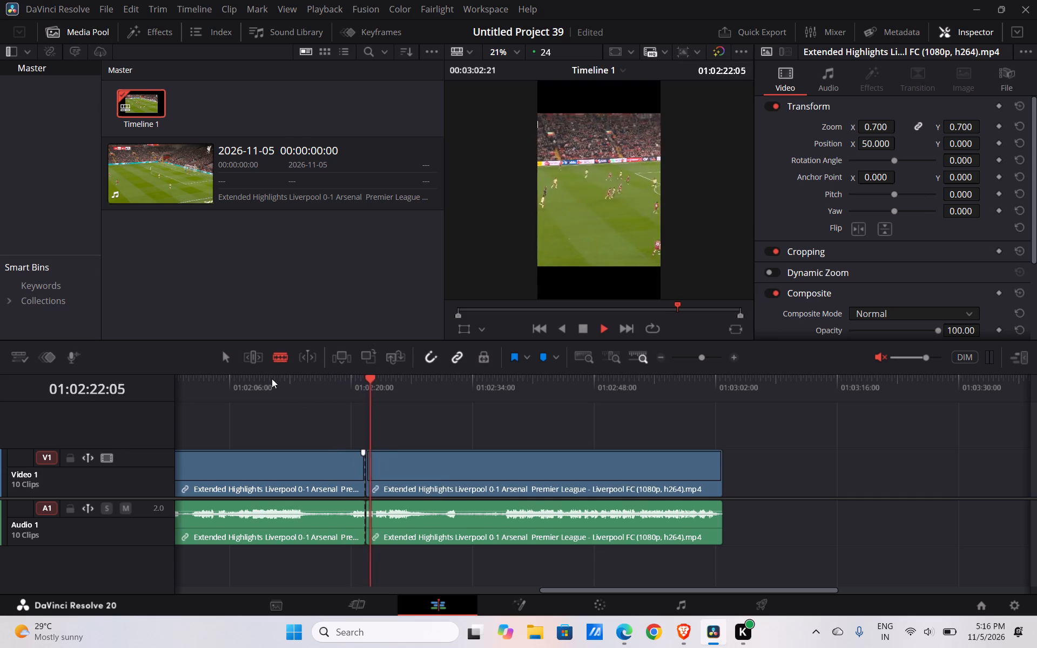
{"action": "left_click", "coordinate": [222, 354]}
{"action": "left_click", "coordinate": [270, 451]}
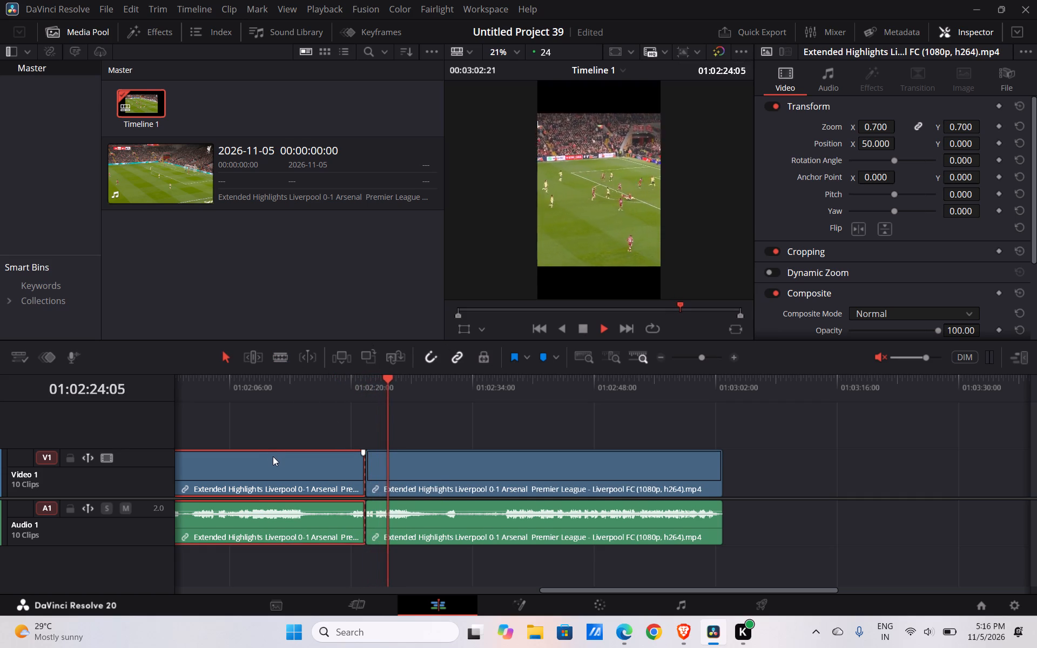
{"action": "key", "text": "Delete"}
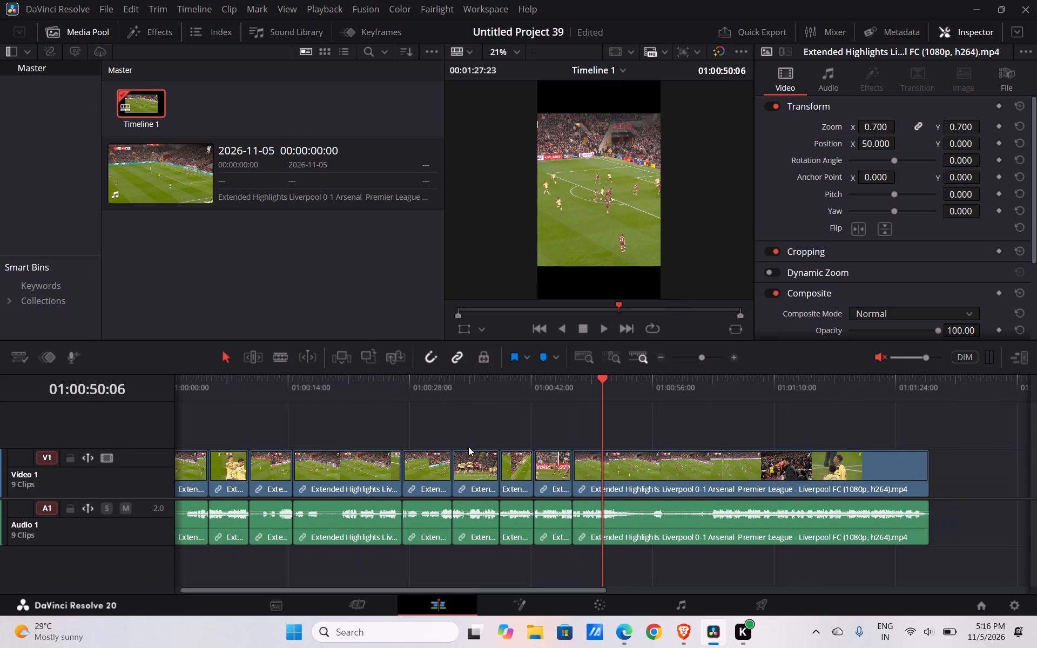
Skim the last clip from 01:00:50:06 to about 01:01:04, looking for the next key moment to keep.
{"action": "left_click", "coordinate": [602, 332]}
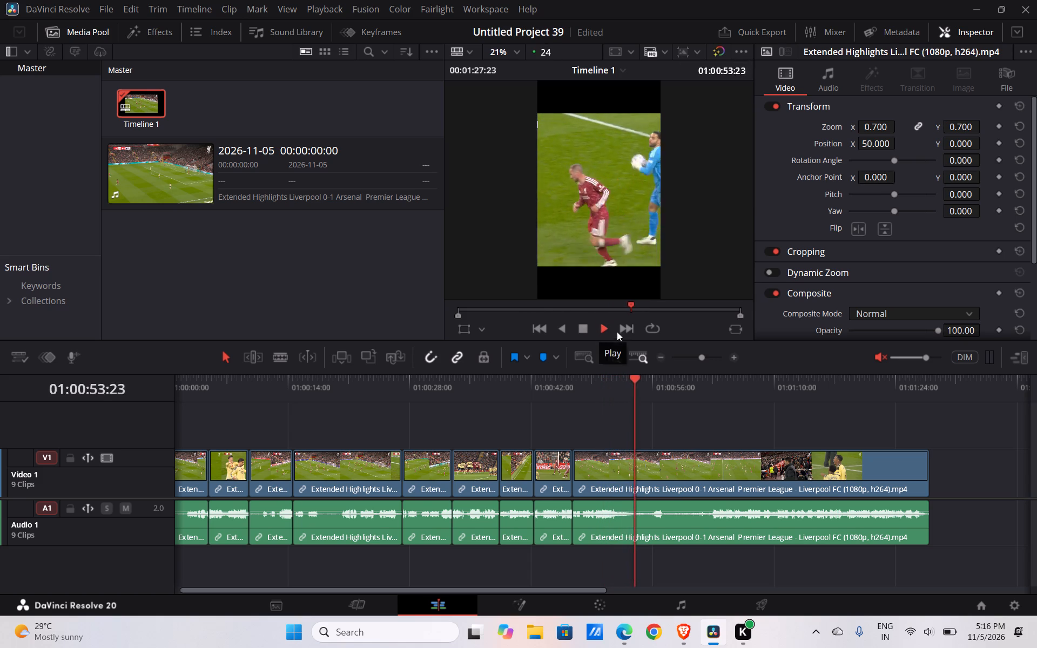
{"action": "left_click", "coordinate": [650, 401]}
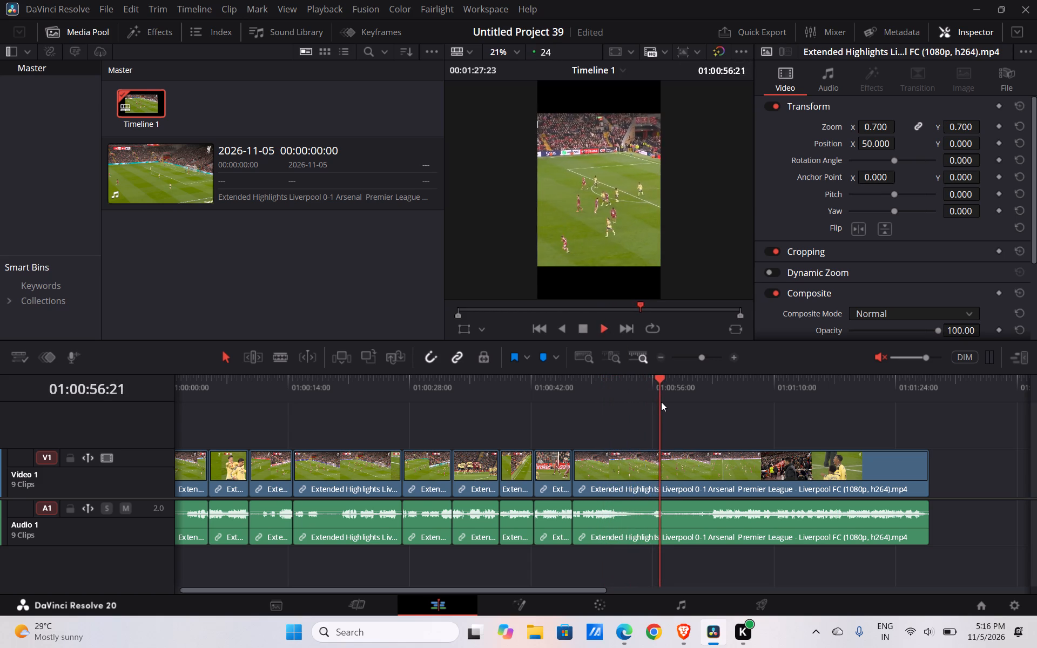
{"action": "left_click", "coordinate": [661, 402]}
{"action": "left_click", "coordinate": [676, 403]}
{"action": "left_click", "coordinate": [693, 401]}
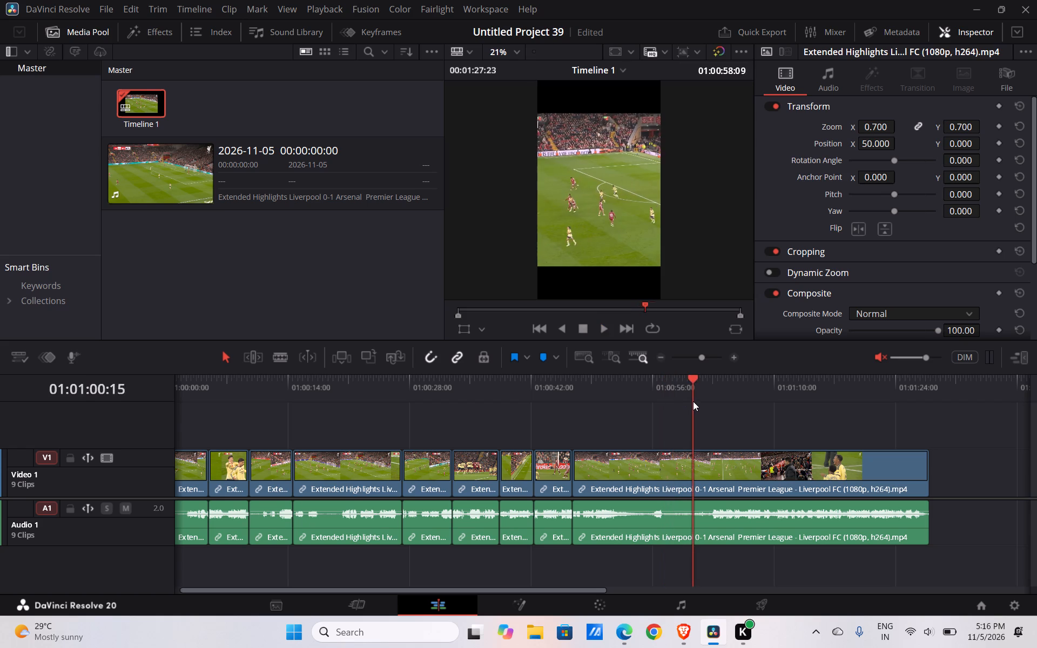
{"action": "left_click", "coordinate": [712, 399]}
{"action": "left_click", "coordinate": [728, 401]}
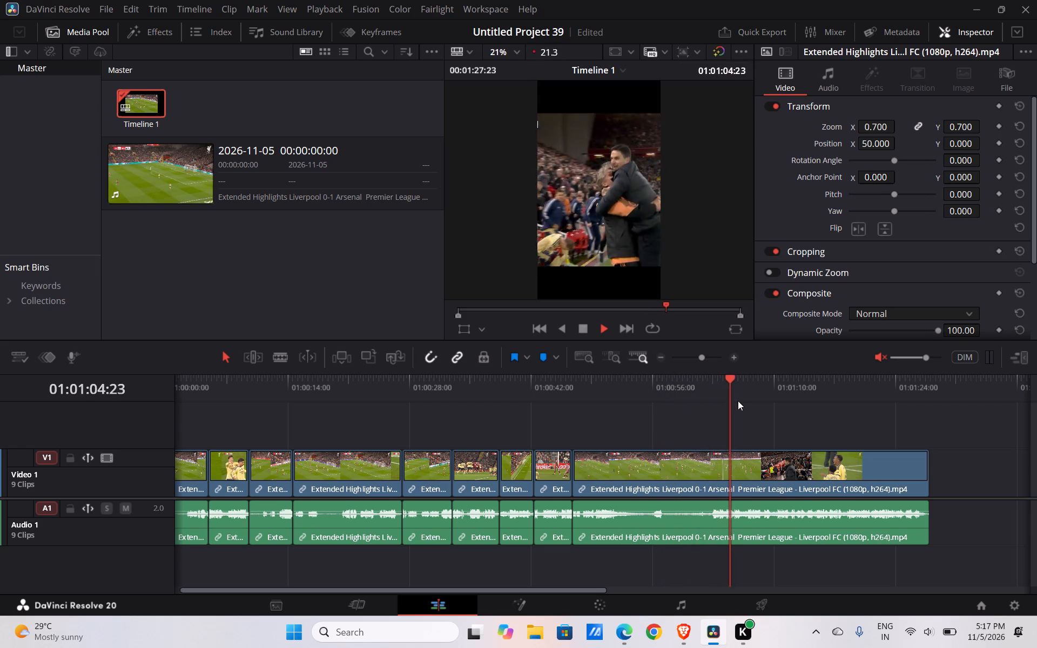
Split the last clip at 01:01:04:04, at the touchline celebration, and ripple-delete its section between 01:00:46:19 and the cut.
{"action": "left_click", "coordinate": [725, 393]}
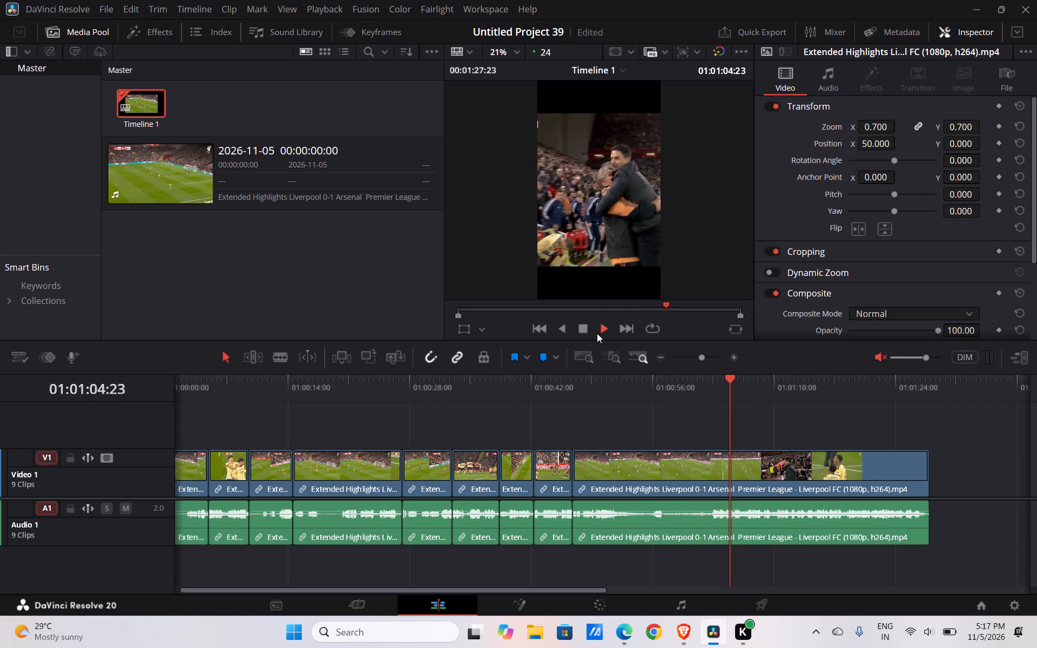
{"action": "left_click", "coordinate": [708, 395]}
{"action": "left_click", "coordinate": [588, 332]}
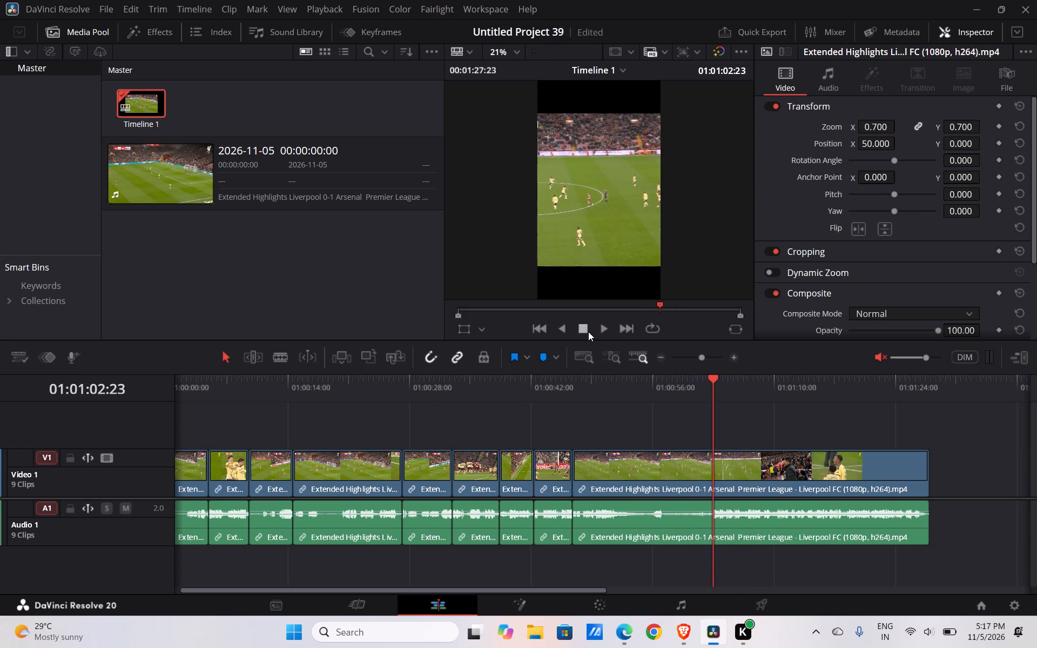
{"action": "left_click", "coordinate": [606, 328]}
{"action": "left_click", "coordinate": [586, 328]}
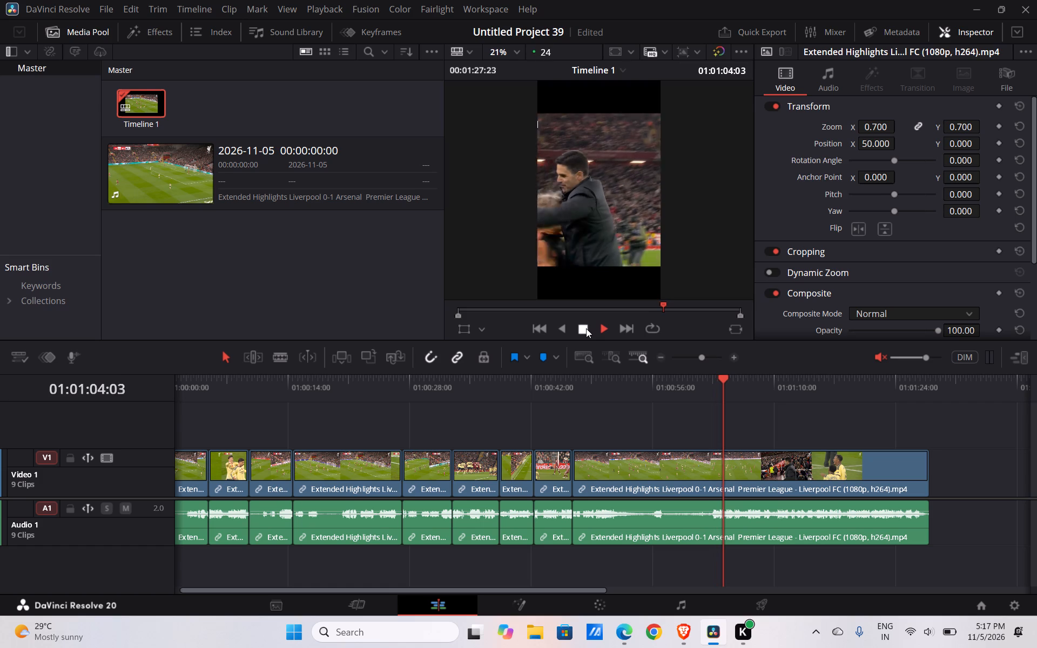
{"action": "left_click", "coordinate": [281, 356]}
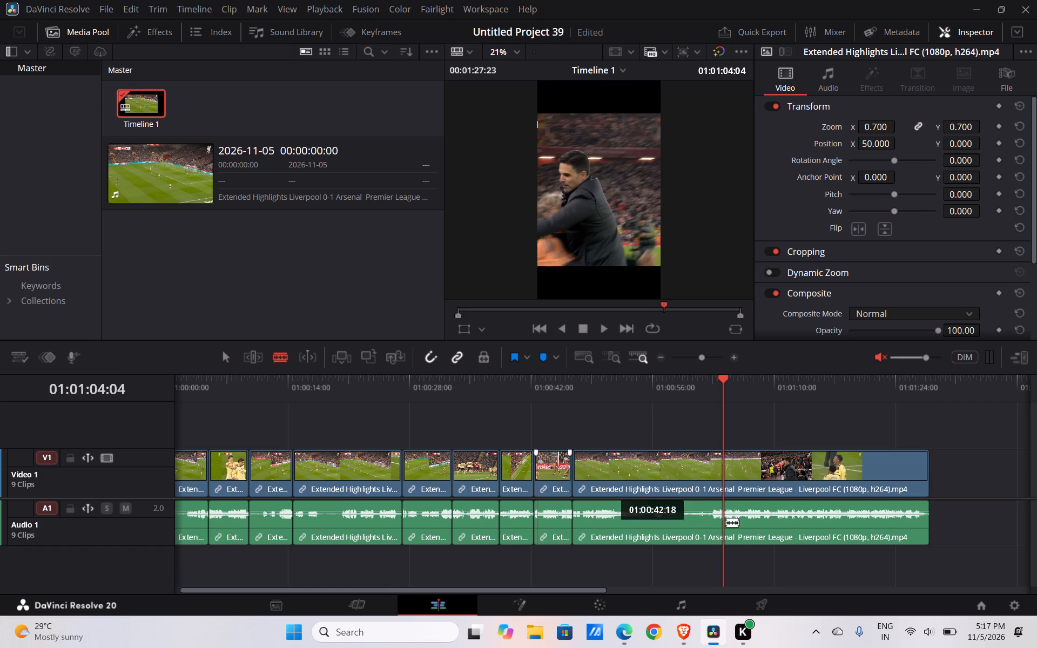
{"action": "left_click", "coordinate": [719, 482]}
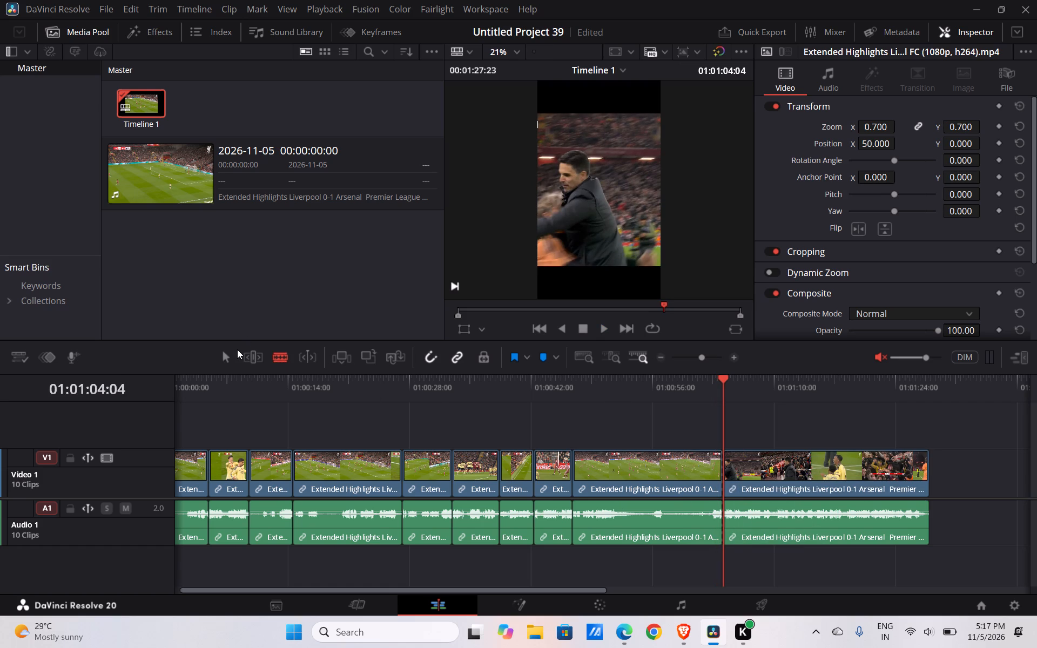
{"action": "left_click", "coordinate": [230, 355]}
{"action": "left_click", "coordinate": [611, 470]}
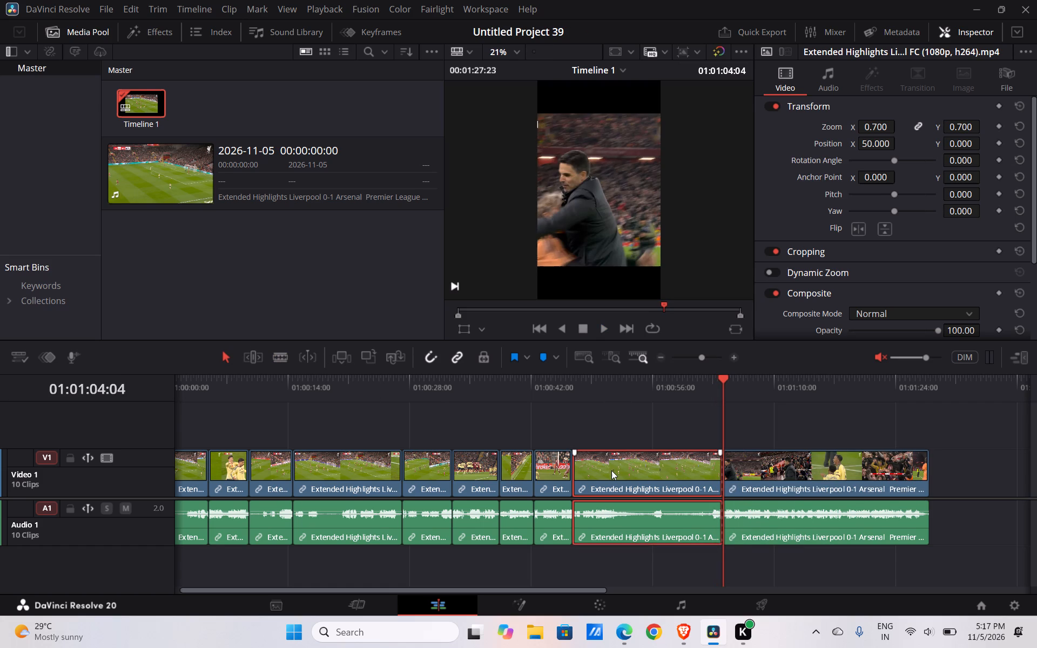
{"action": "key", "text": "Delete"}
Review the touchline footage, split the last clip at 01:00:52:20 and delete everything after the cut.
{"action": "left_click", "coordinate": [604, 325]}
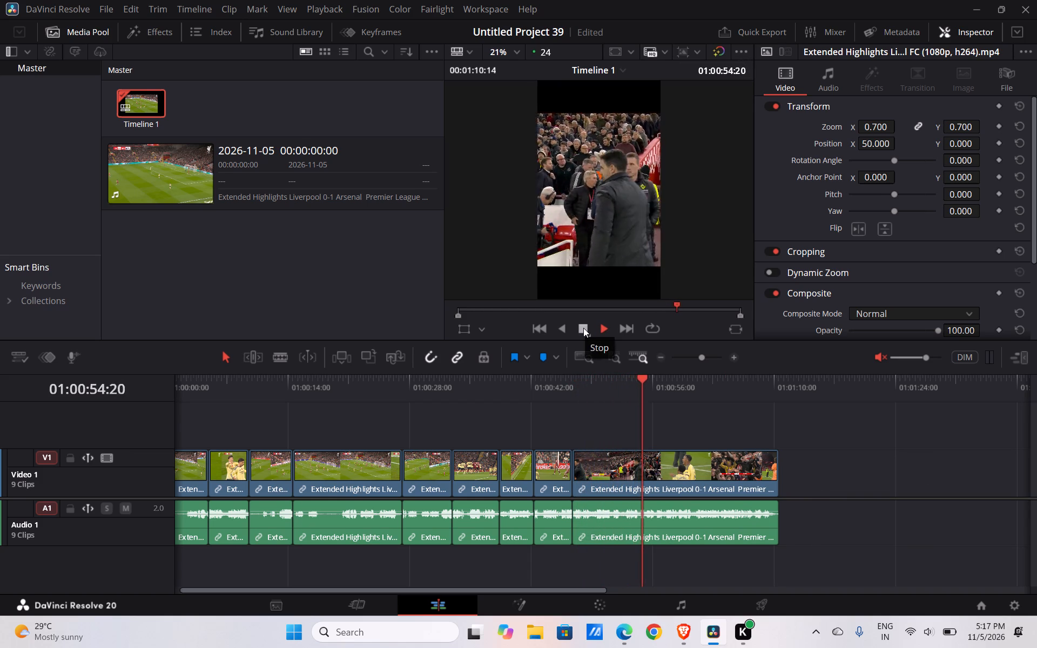
{"action": "left_click", "coordinate": [583, 328]}
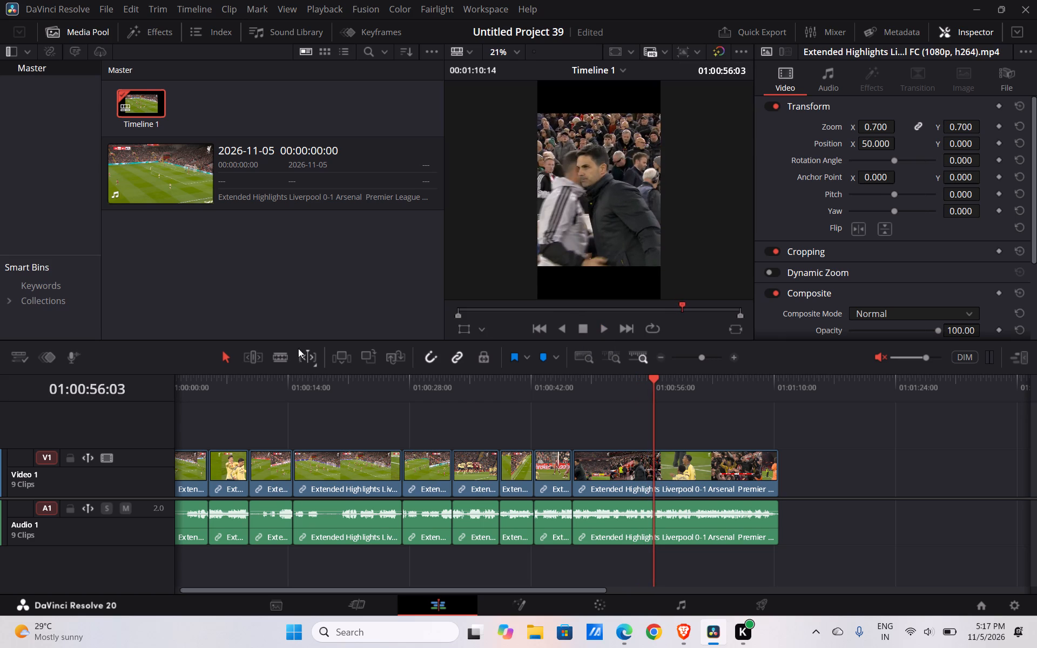
{"action": "left_click", "coordinate": [285, 353]}
{"action": "left_click", "coordinate": [625, 463]}
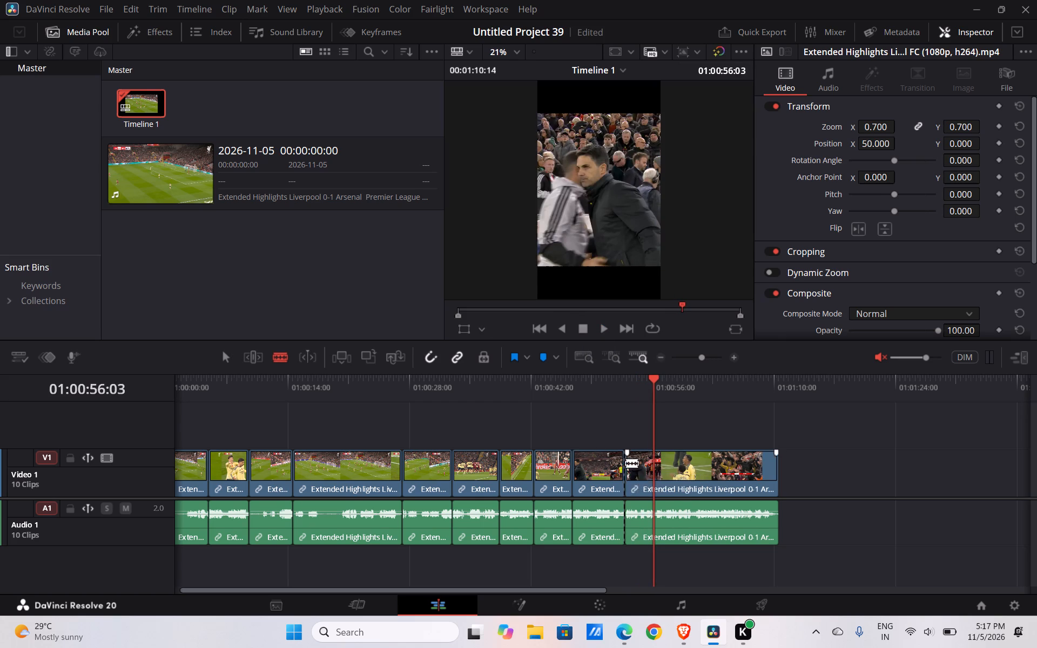
{"action": "left_click", "coordinate": [228, 353]}
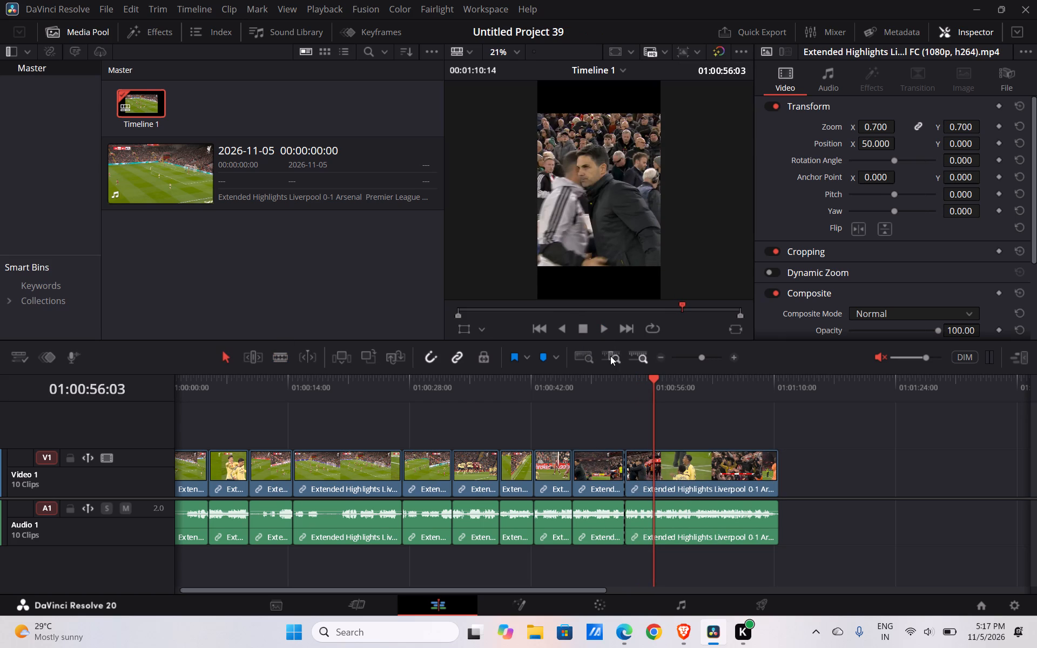
{"action": "left_click", "coordinate": [605, 327]}
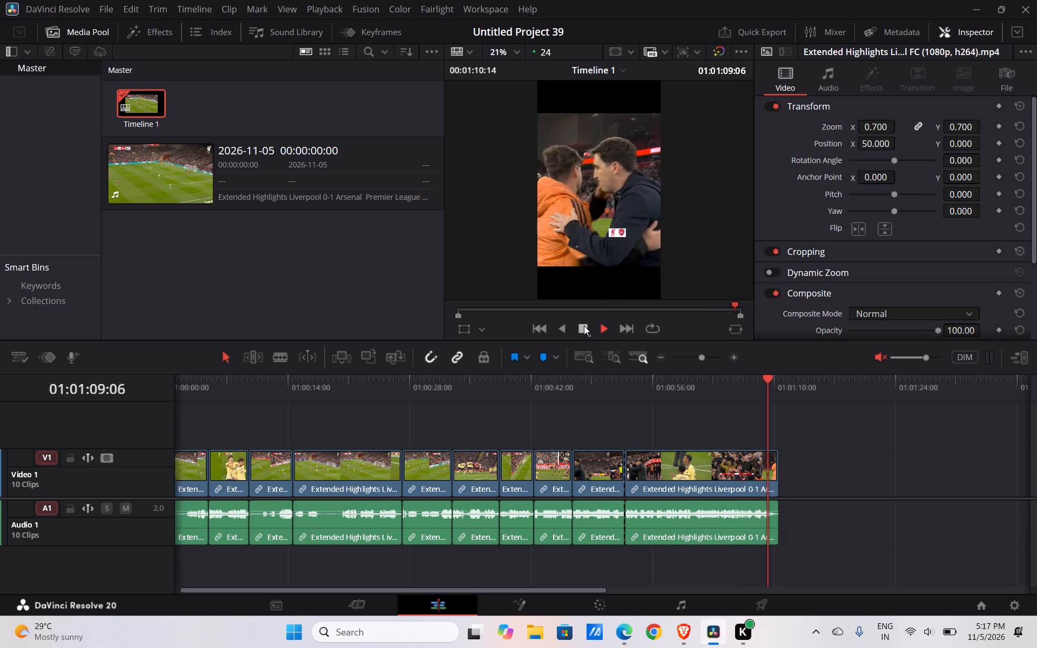
{"action": "left_click", "coordinate": [685, 466]}
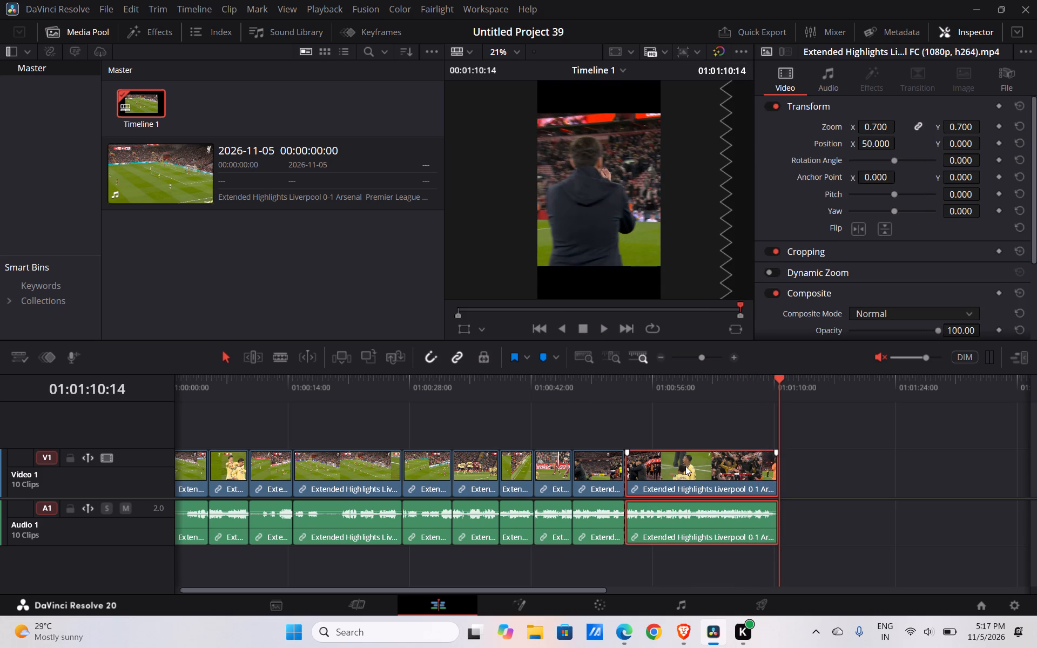
{"action": "key", "text": "Delete"}
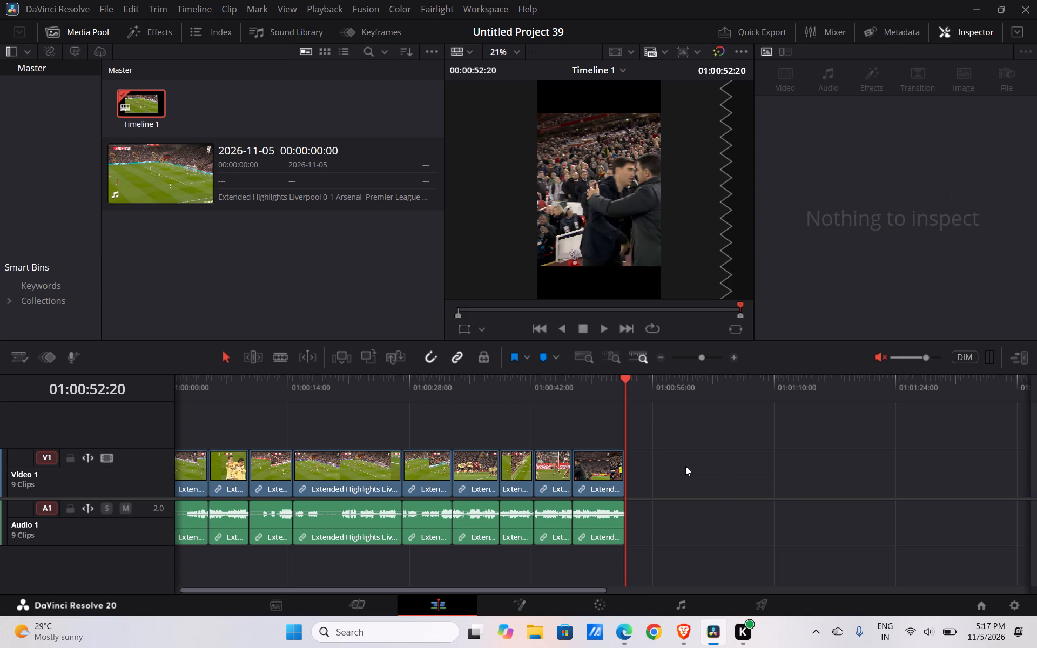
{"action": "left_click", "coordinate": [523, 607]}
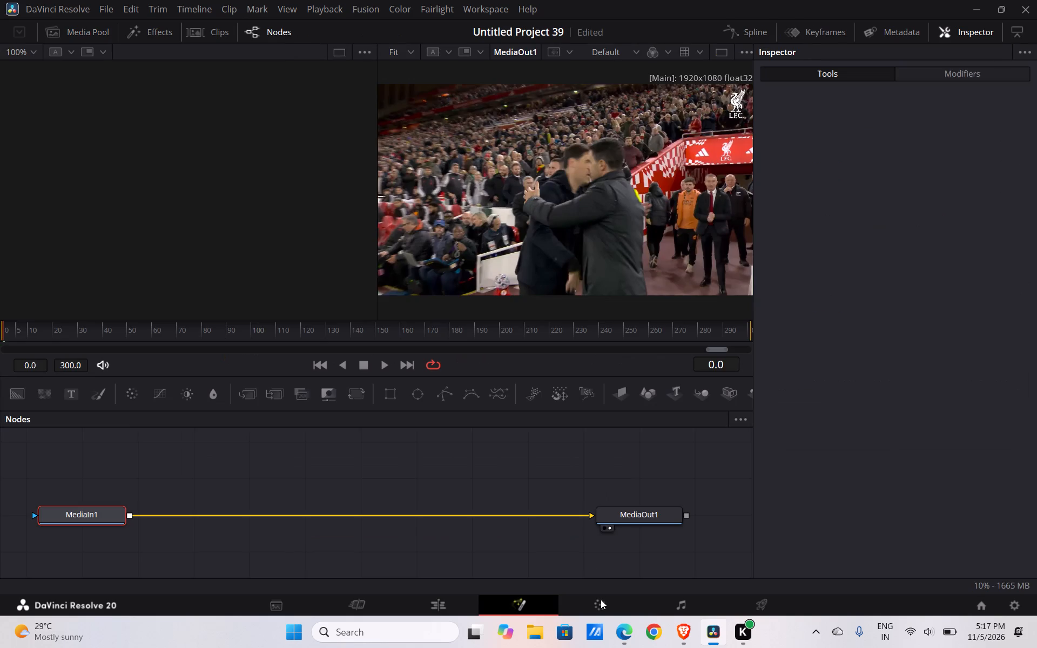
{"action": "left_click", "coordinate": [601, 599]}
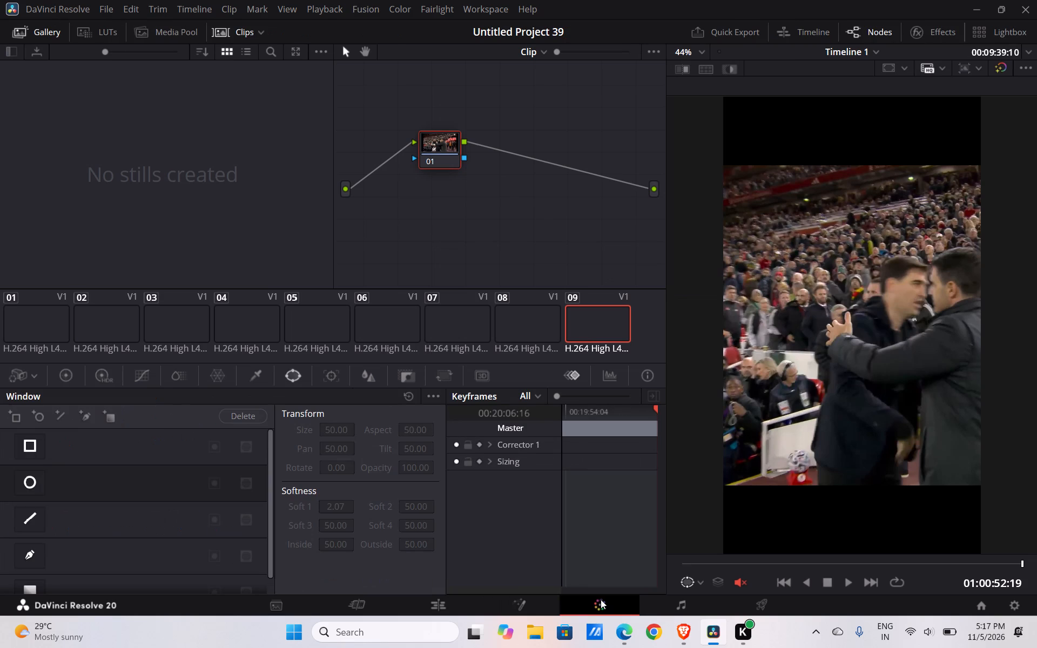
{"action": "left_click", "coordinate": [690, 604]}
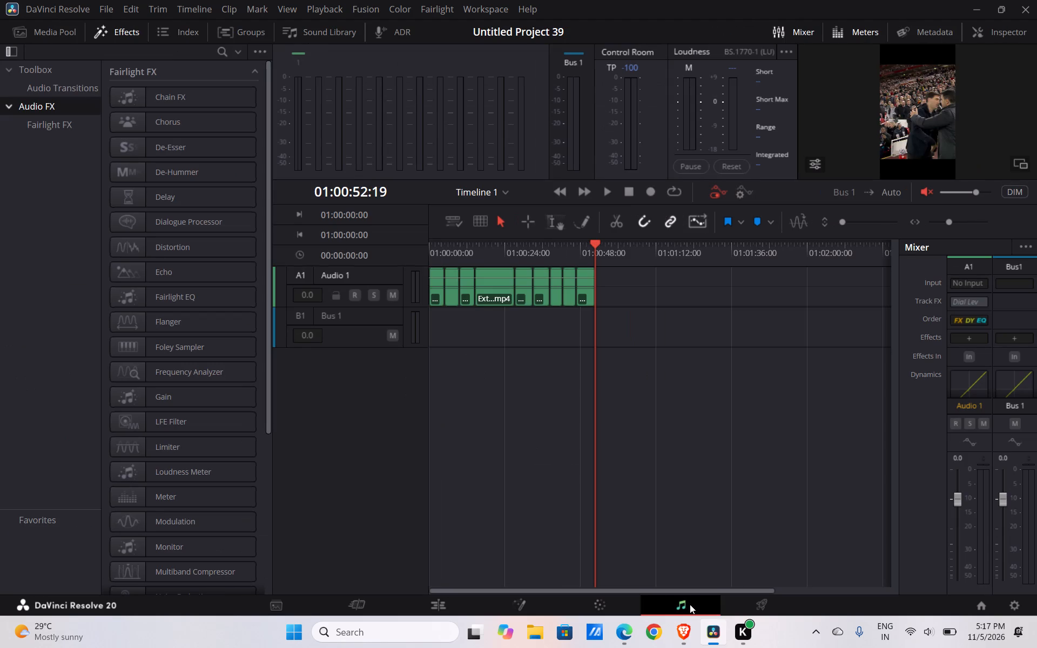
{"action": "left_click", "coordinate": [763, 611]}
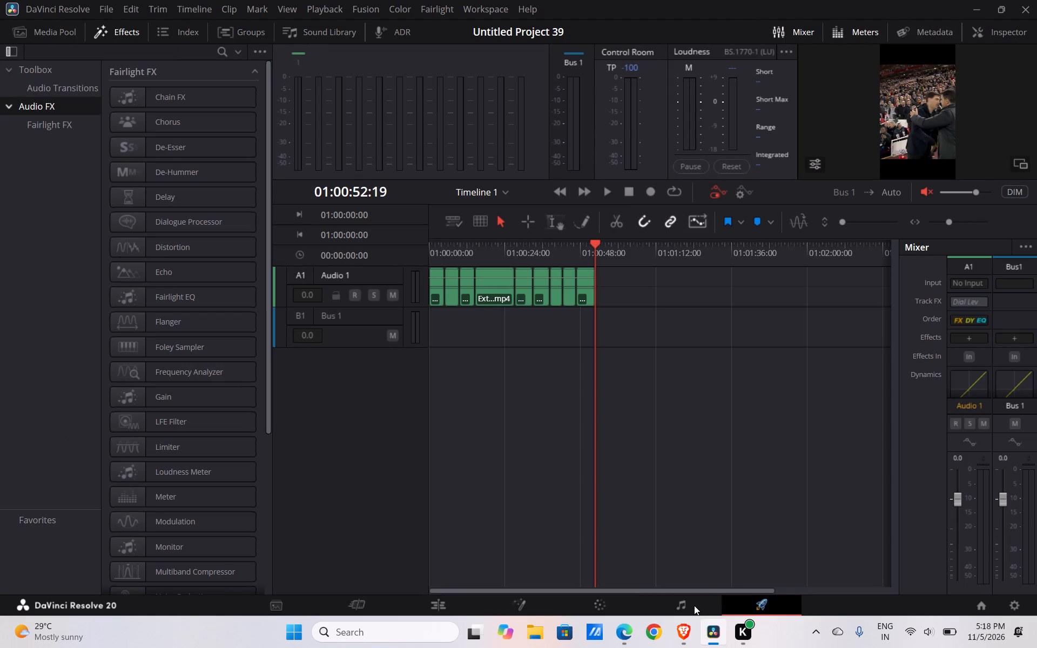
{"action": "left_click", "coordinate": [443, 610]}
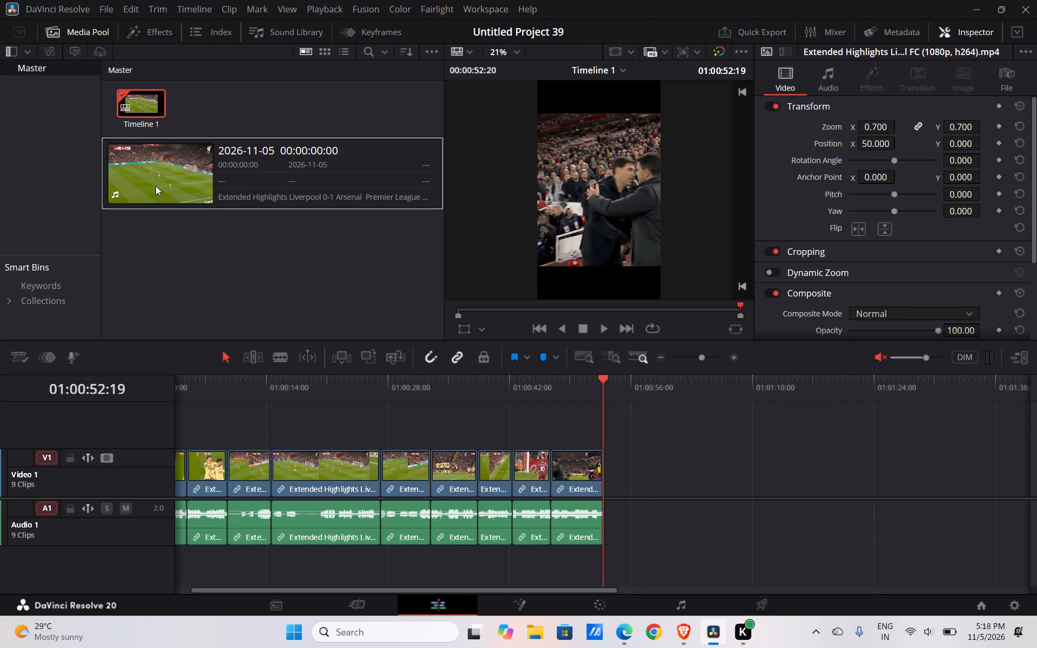
Add a Text+ title on a new video track above the footage, aligned with the start of the fourth clip.
{"action": "left_click", "coordinate": [161, 30]}
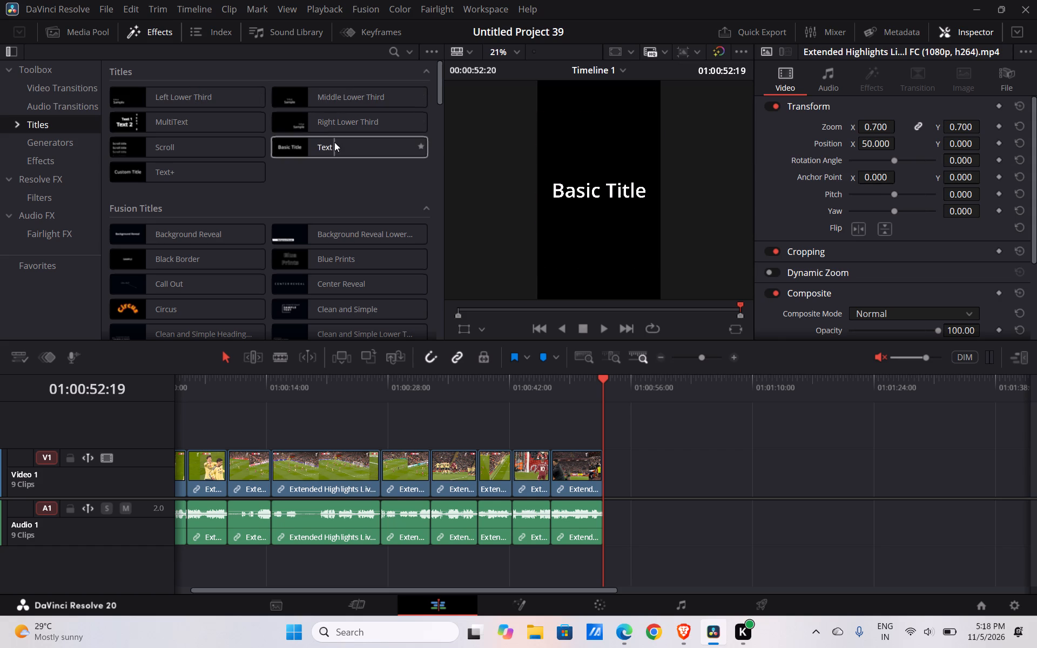
{"action": "left_click", "coordinate": [227, 167]}
{"action": "left_click_drag", "start_coordinate": [214, 169], "coordinate": [298, 437]}
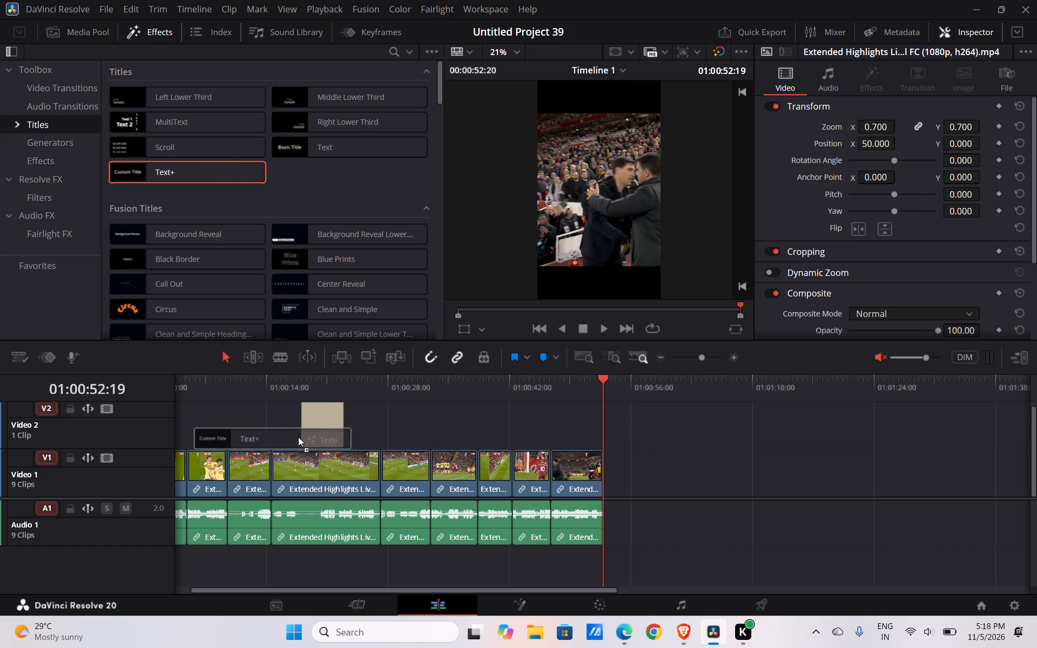
{"action": "left_click_drag", "start_coordinate": [298, 437], "coordinate": [278, 435]}
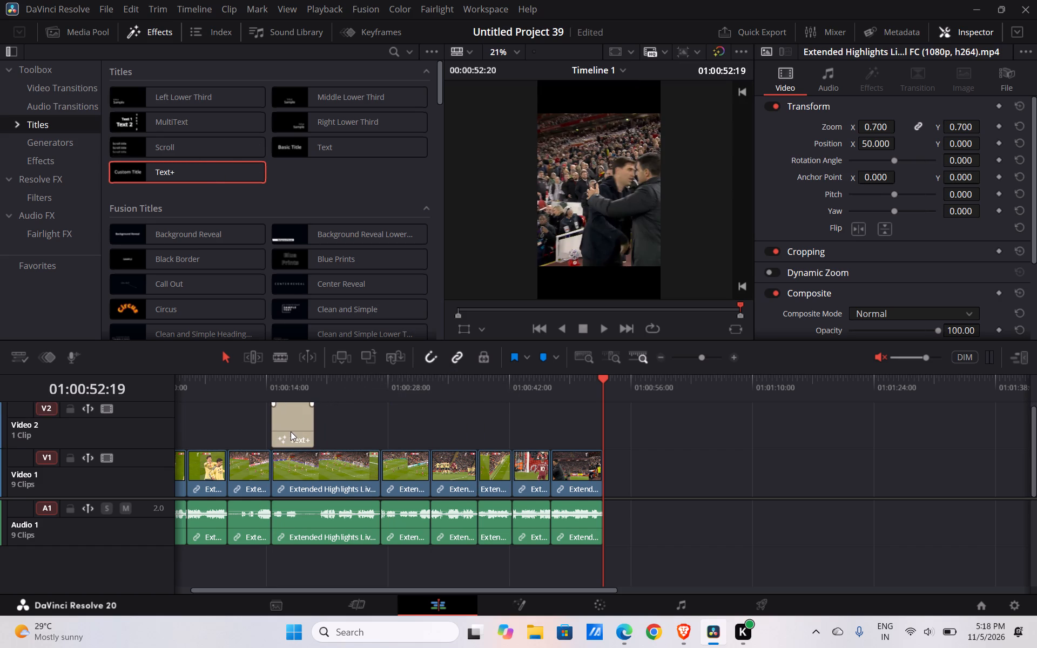
Extend the Text+ title in both directions so it spans the whole edit, from 01:00:00:00 to about 01:00:52:20.
{"action": "left_click_drag", "start_coordinate": [271, 421], "coordinate": [175, 414]}
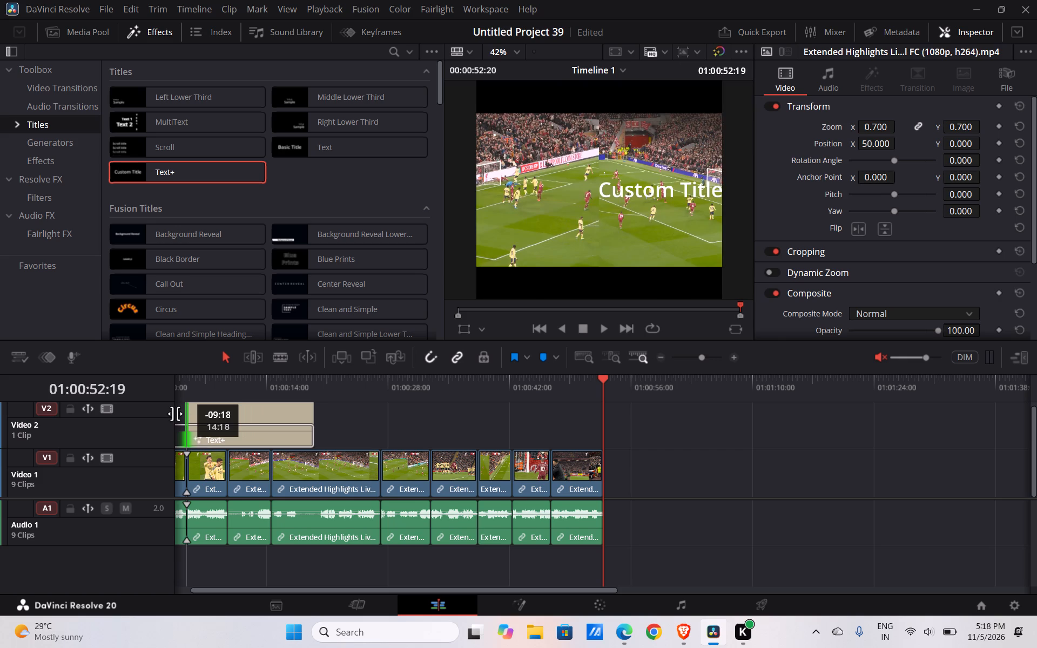
{"action": "left_click_drag", "start_coordinate": [175, 414], "coordinate": [172, 414]}
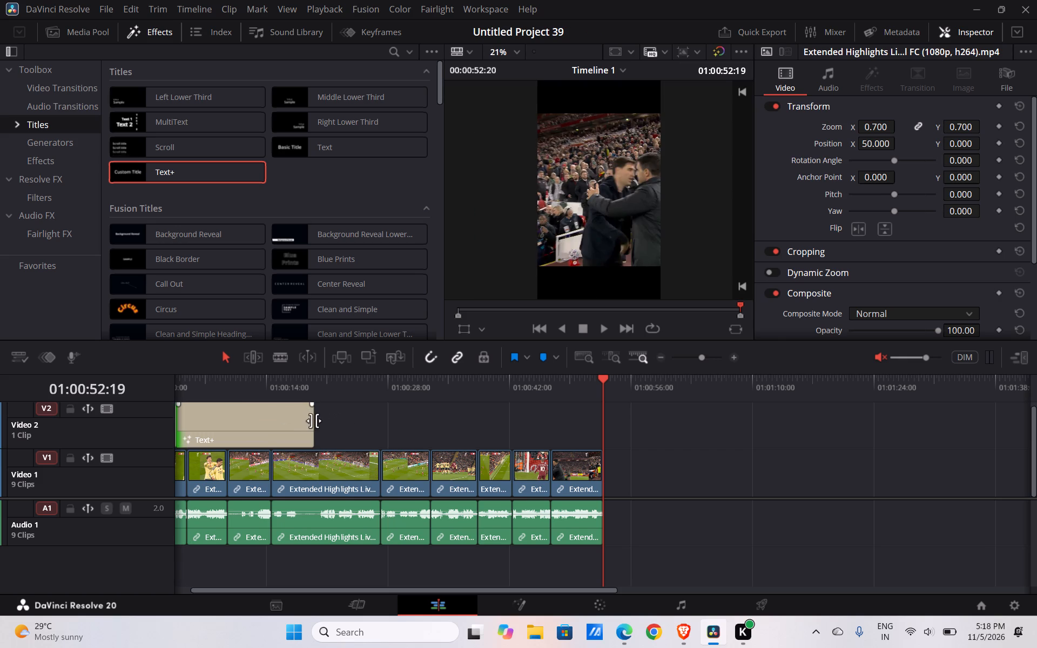
{"action": "left_click_drag", "start_coordinate": [314, 422], "coordinate": [598, 420]}
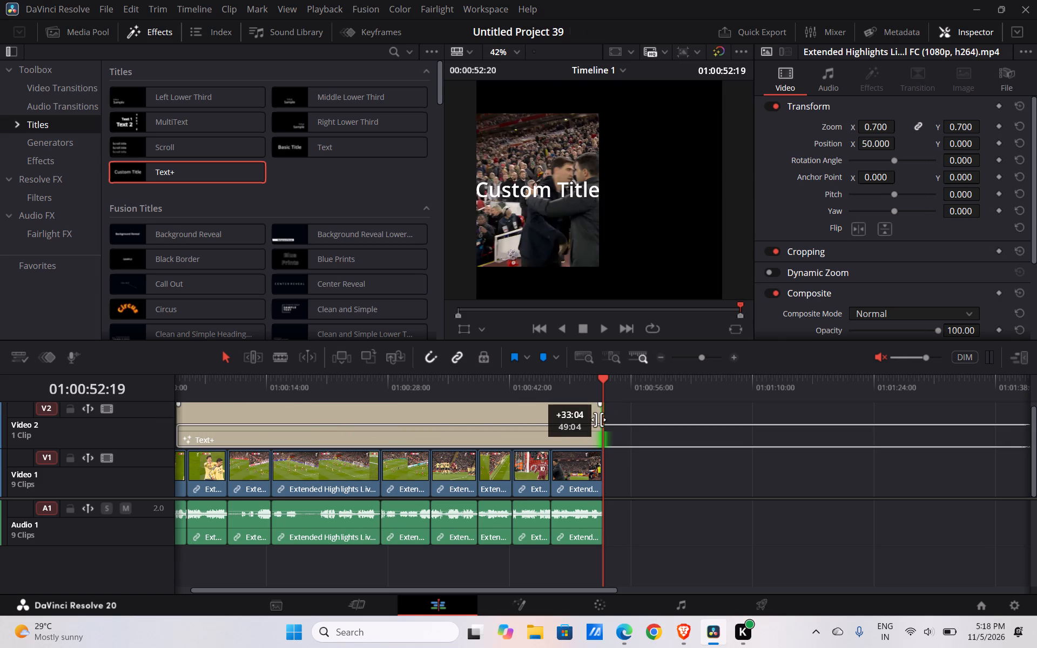
{"action": "left_click_drag", "start_coordinate": [598, 420], "coordinate": [596, 420]}
{"action": "scroll", "coordinate": [542, 438], "scroll_direction": "right", "scroll_amount": 4}
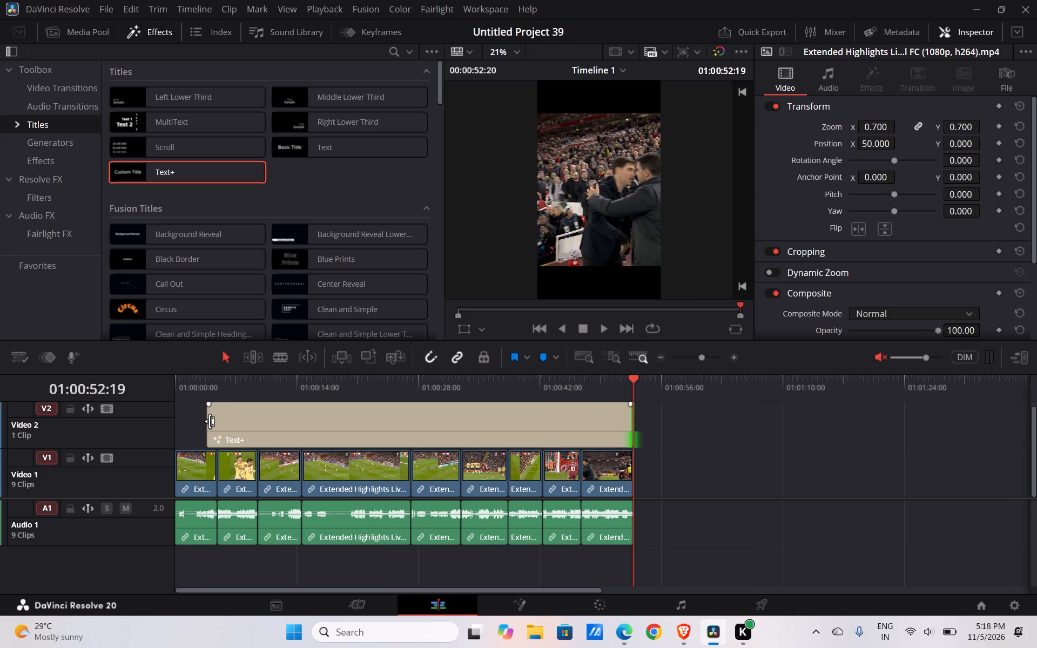
{"action": "left_click_drag", "start_coordinate": [207, 422], "coordinate": [175, 416]}
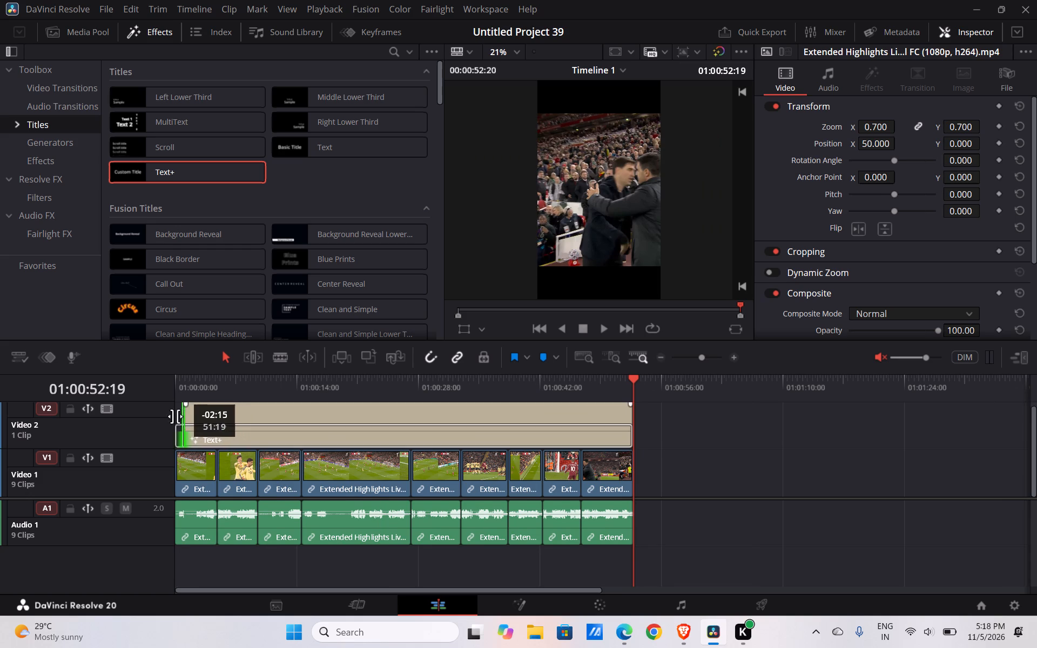
{"action": "left_click_drag", "start_coordinate": [175, 416], "coordinate": [172, 416]}
Replace the Text+ title's placeholder text with "Arsenal vs Liverpool", previewing it over the last clip at 01:00:48:23.
{"action": "left_click", "coordinate": [601, 387]}
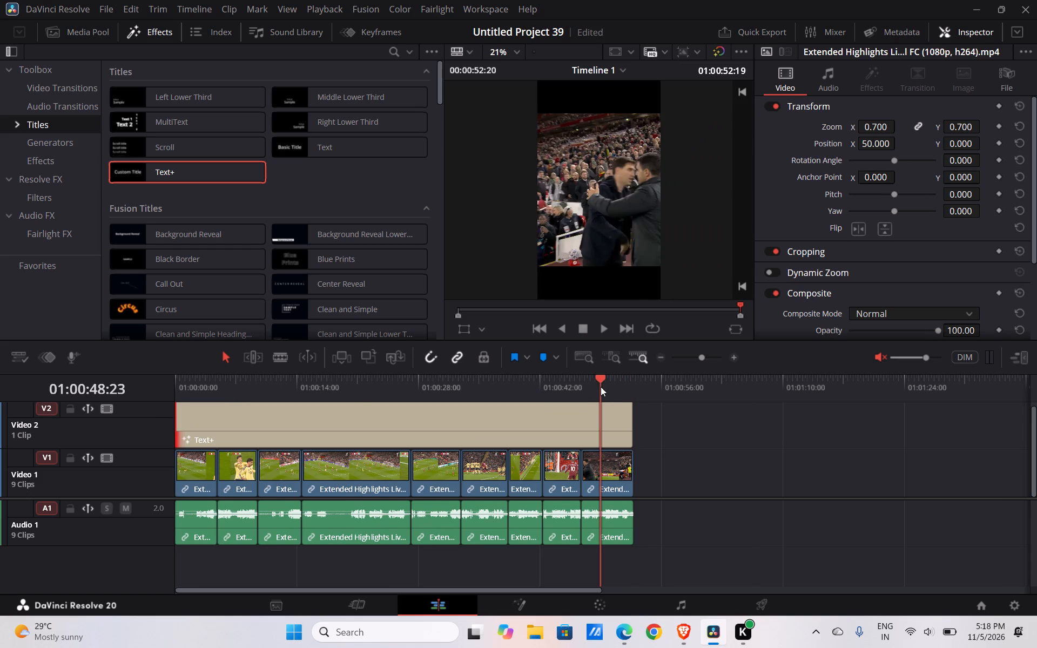
{"action": "left_click", "coordinate": [631, 426]}
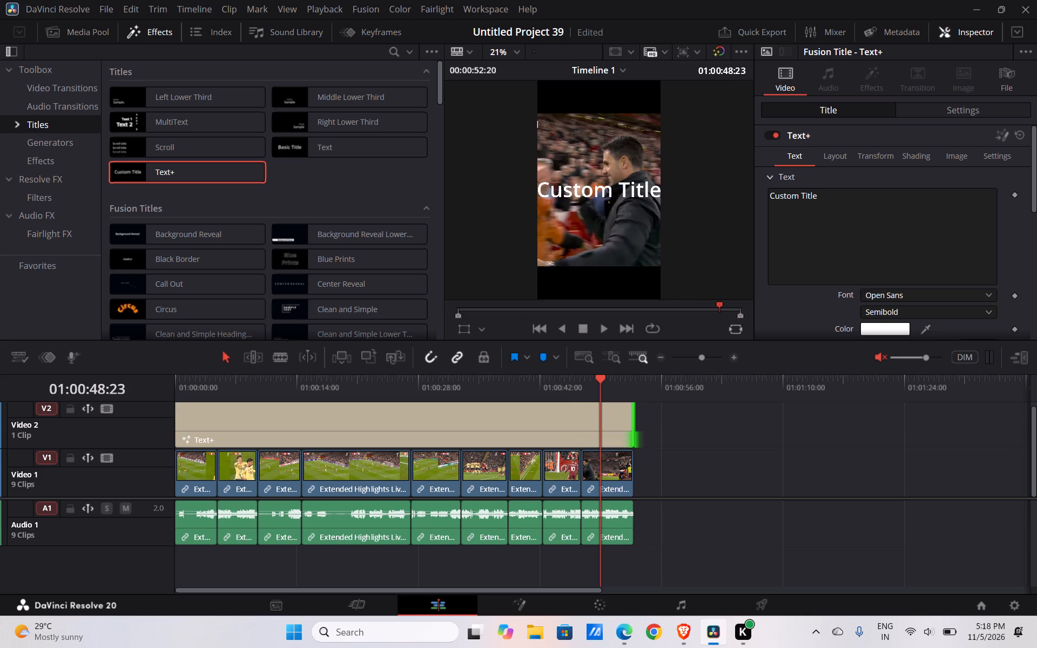
{"action": "left_click_drag", "start_coordinate": [829, 193], "coordinate": [765, 194]}
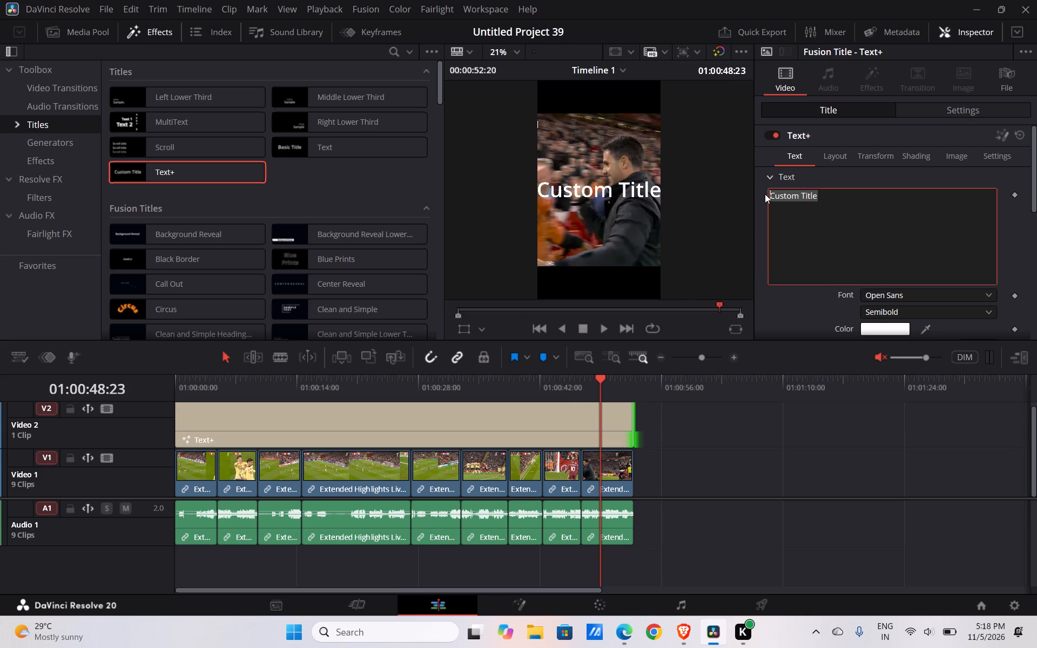
{"action": "type", "text": "Arsenal vs"}
{"action": "key", "text": "space"}
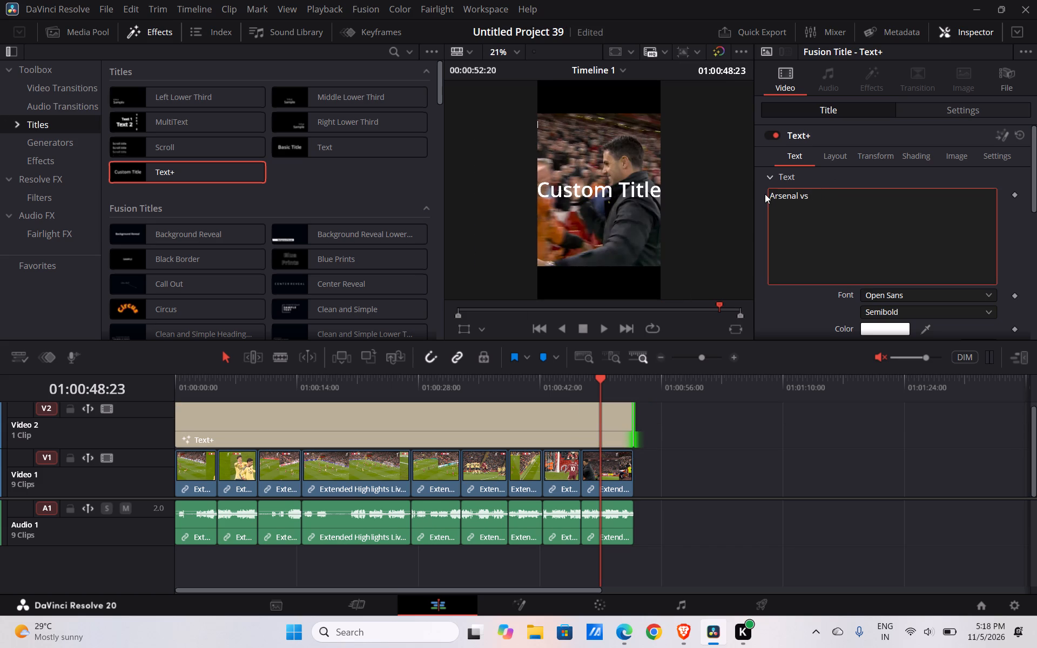
{"action": "type", "text": "Liverpool"}
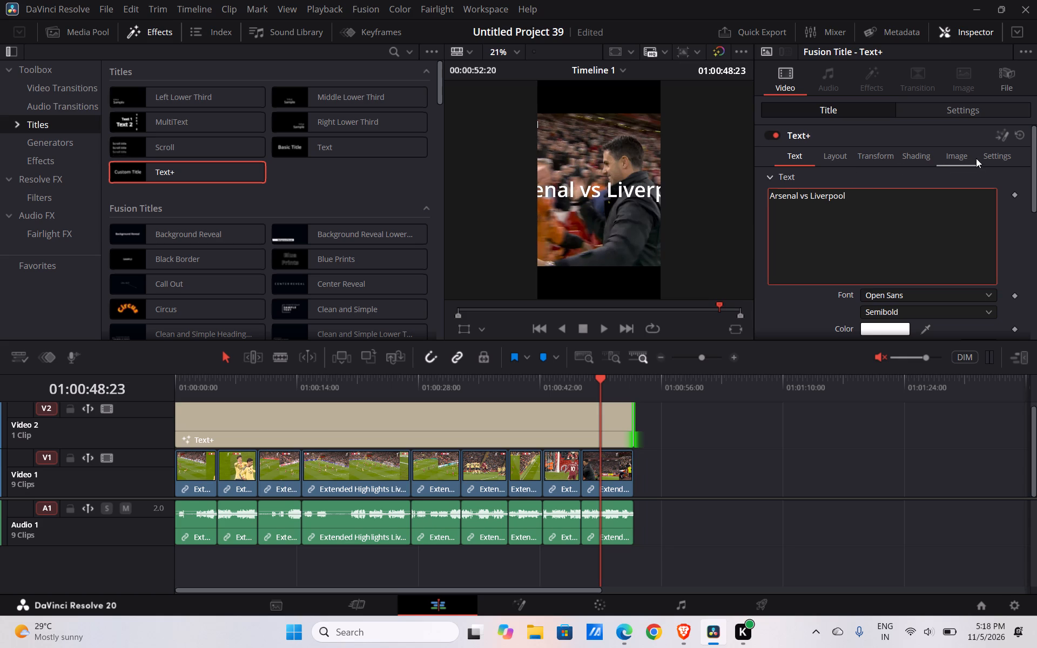
Reduce the Text+ title's size to 0.0372 so "Arsenal vs Liverpool" fits within the vertical frame.
{"action": "scroll", "coordinate": [910, 246], "scroll_direction": "down", "scroll_amount": 1}
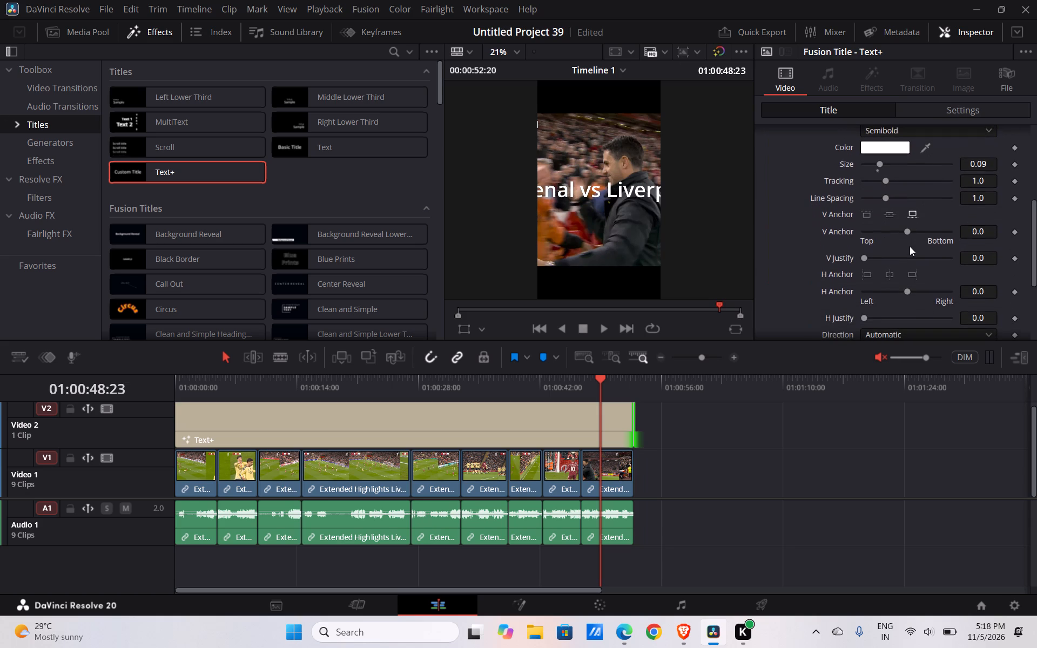
{"action": "scroll", "coordinate": [913, 218], "scroll_direction": "up", "scroll_amount": 1}
{"action": "left_click_drag", "start_coordinate": [992, 235], "coordinate": [973, 236]}
{"action": "left_click", "coordinate": [870, 233]}
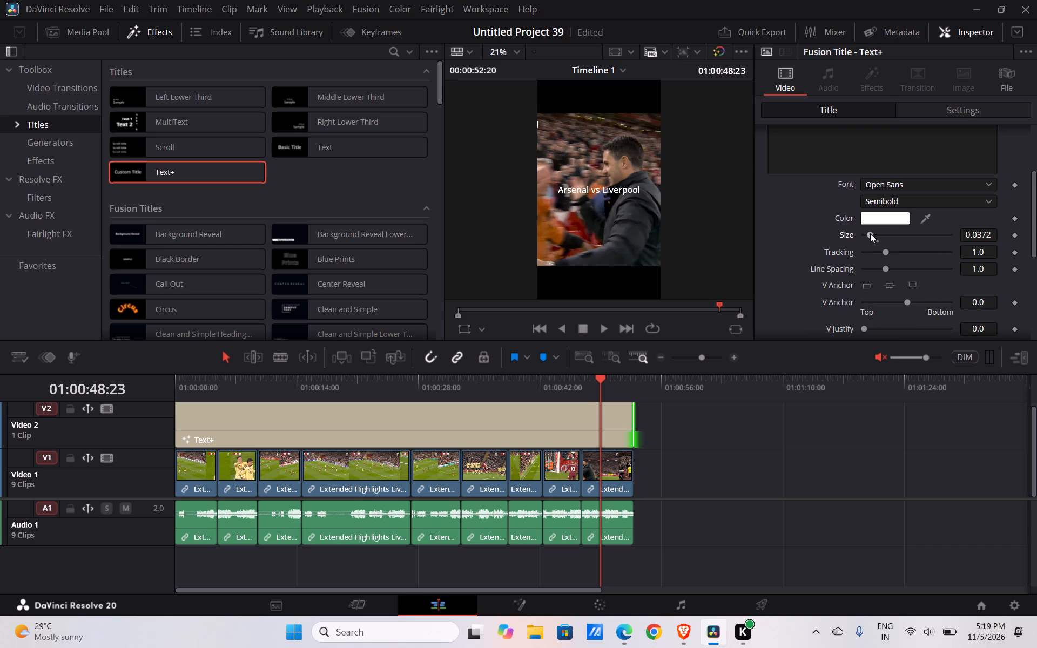
{"action": "left_click", "coordinate": [811, 202]}
Play the titled edit from 01:00:00:00 through to its end to review it.
{"action": "left_click", "coordinate": [180, 380]}
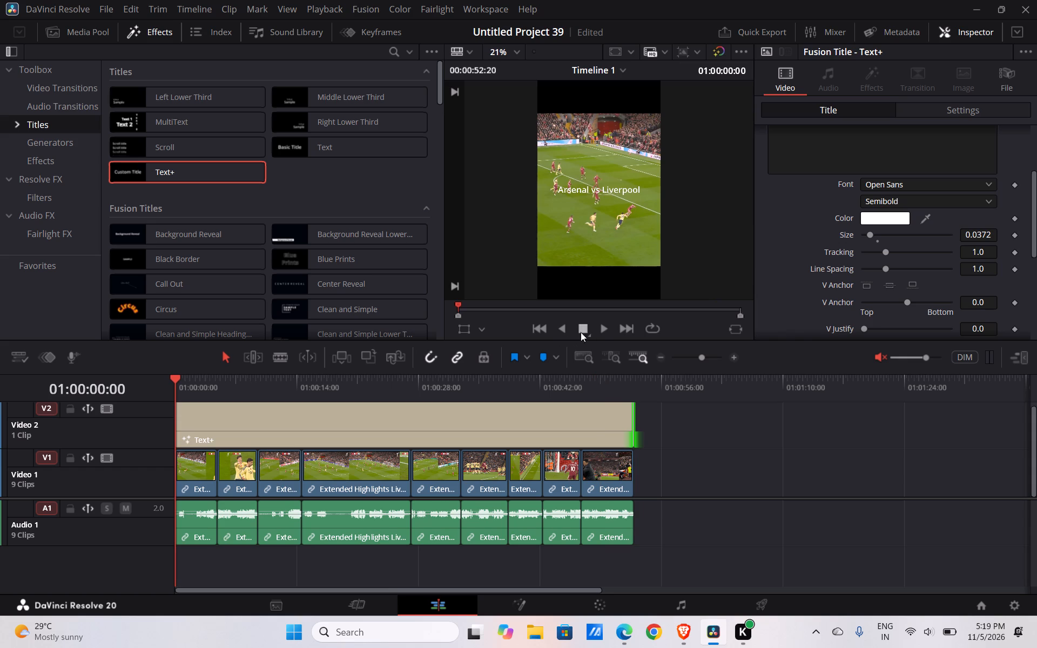
{"action": "left_click", "coordinate": [601, 329]}
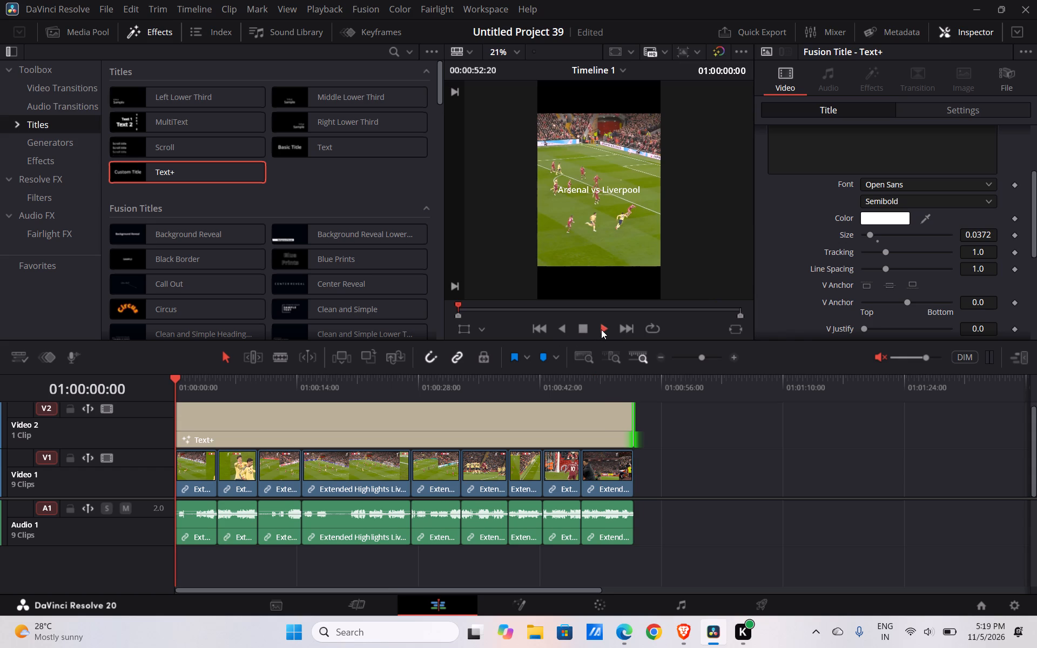
{"action": "left_click", "coordinate": [600, 327]}
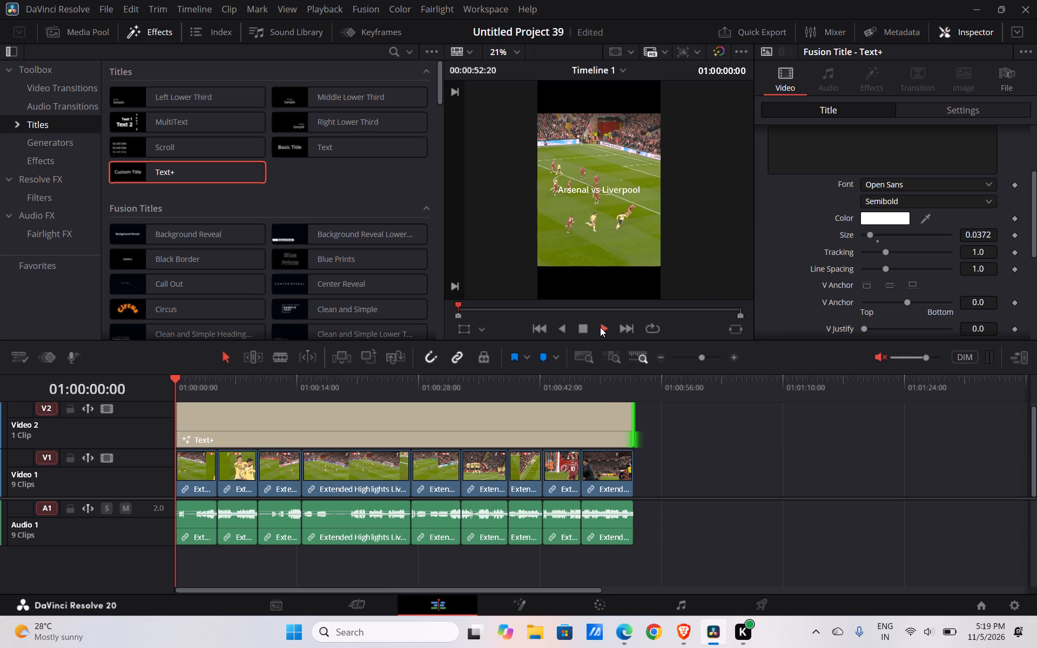
{"action": "left_click", "coordinate": [602, 327]}
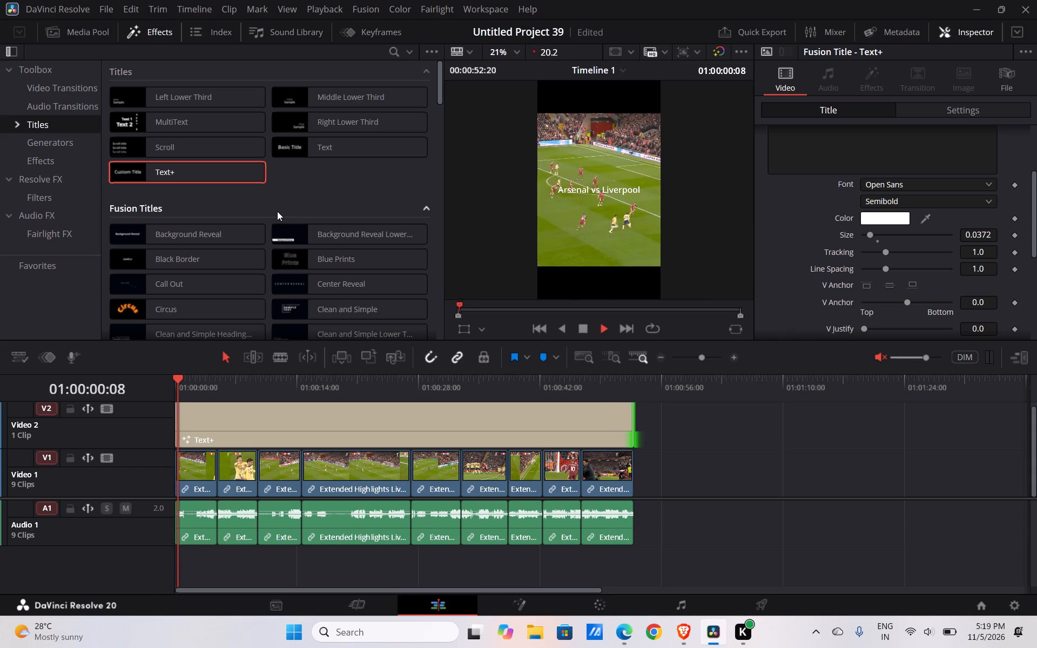
Ripple delete all the highlight clips from Timeline 1 one after another, starting with the first, together with the Text+ title above them.
{"action": "left_click", "coordinate": [85, 34]}
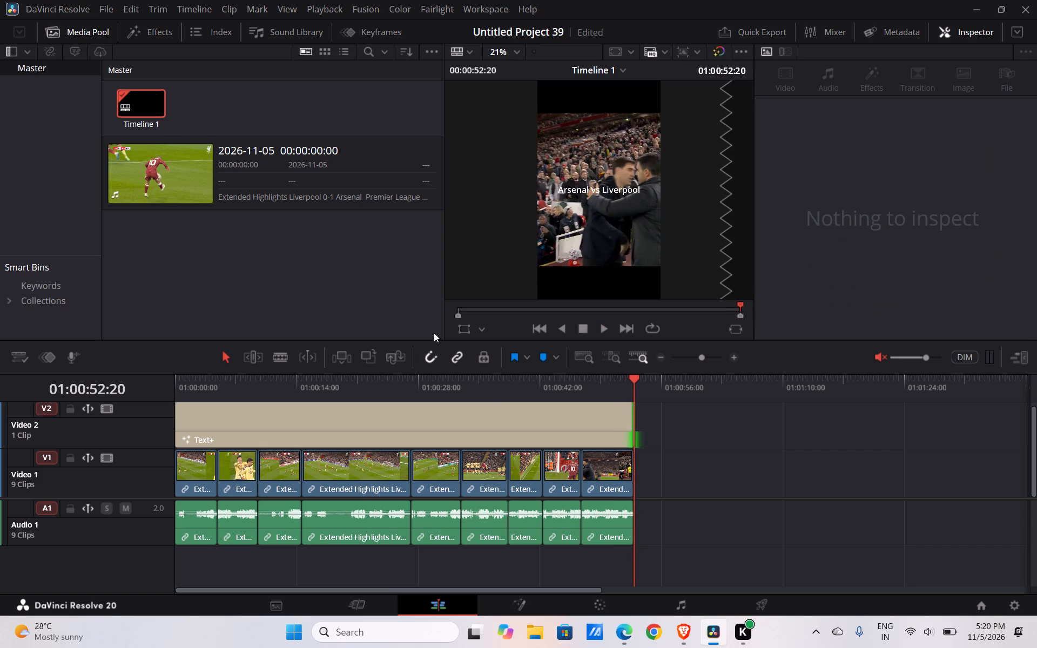
{"action": "left_click", "coordinate": [204, 478]}
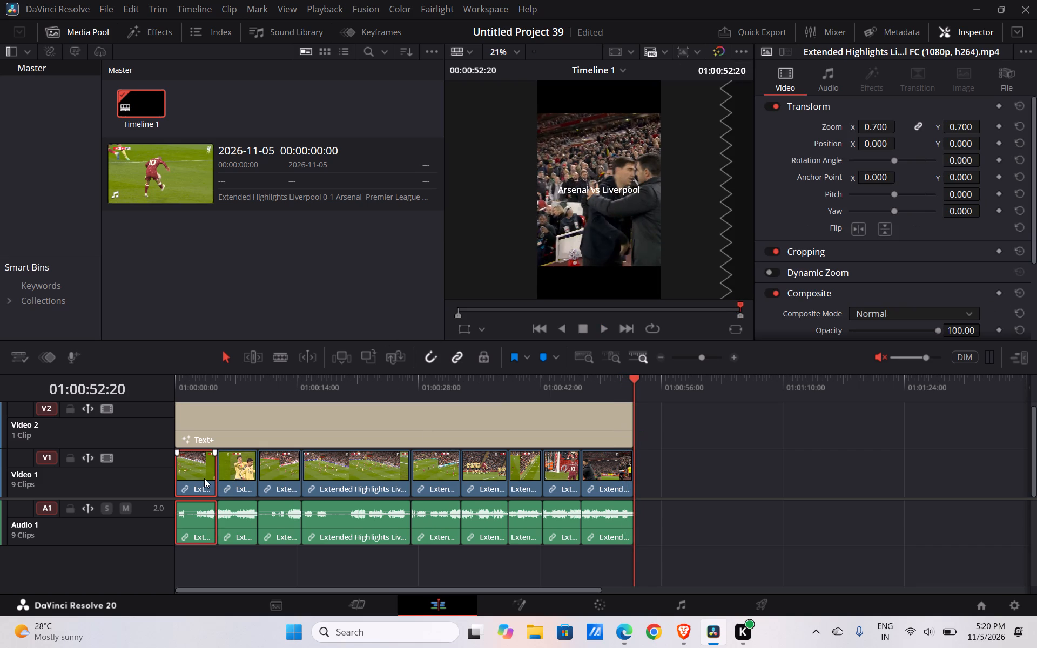
{"action": "key", "text": "Delete"}
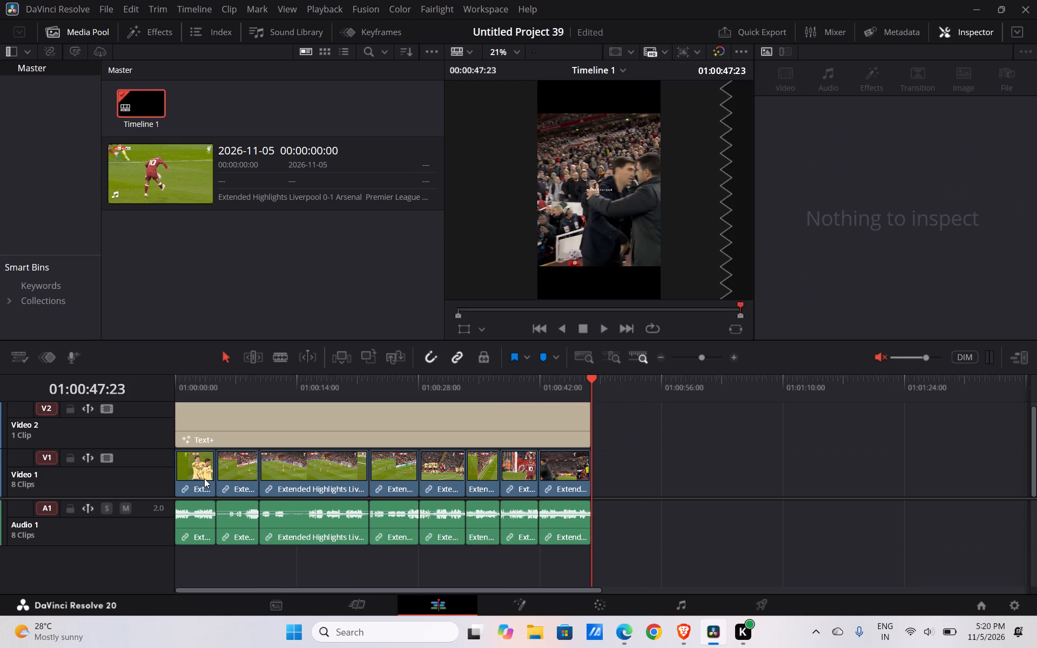
{"action": "left_click", "coordinate": [204, 478]}
{"action": "key", "text": "Delete"}
{"action": "left_click", "coordinate": [204, 478]}
{"action": "key", "text": "Delete"}
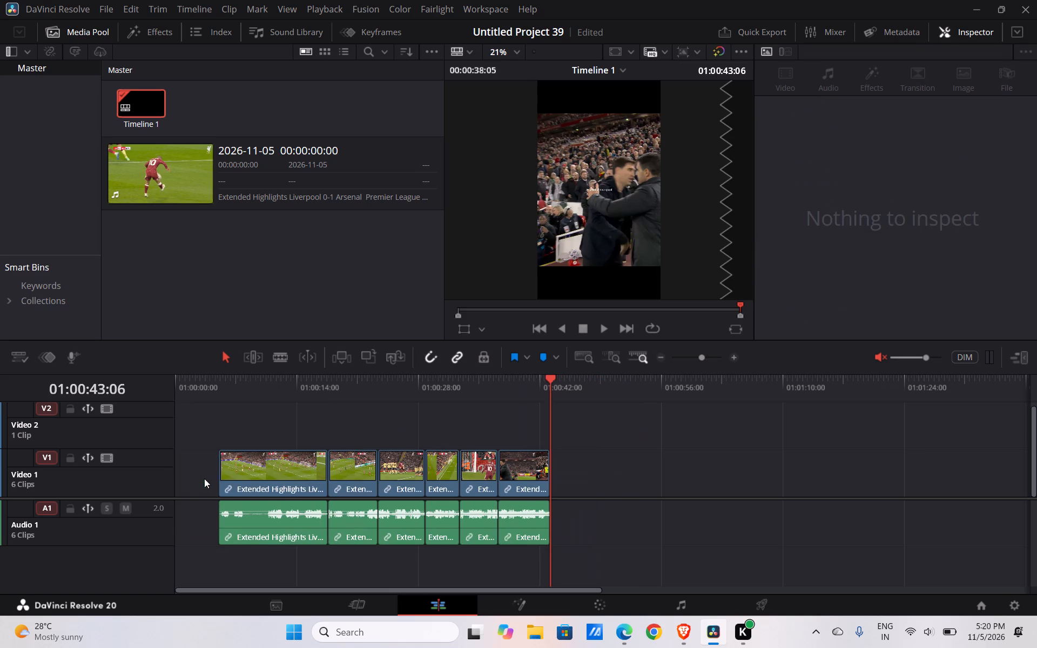
{"action": "left_click", "coordinate": [204, 478]}
{"action": "key", "text": "Delete"}
{"action": "left_click", "coordinate": [204, 478]}
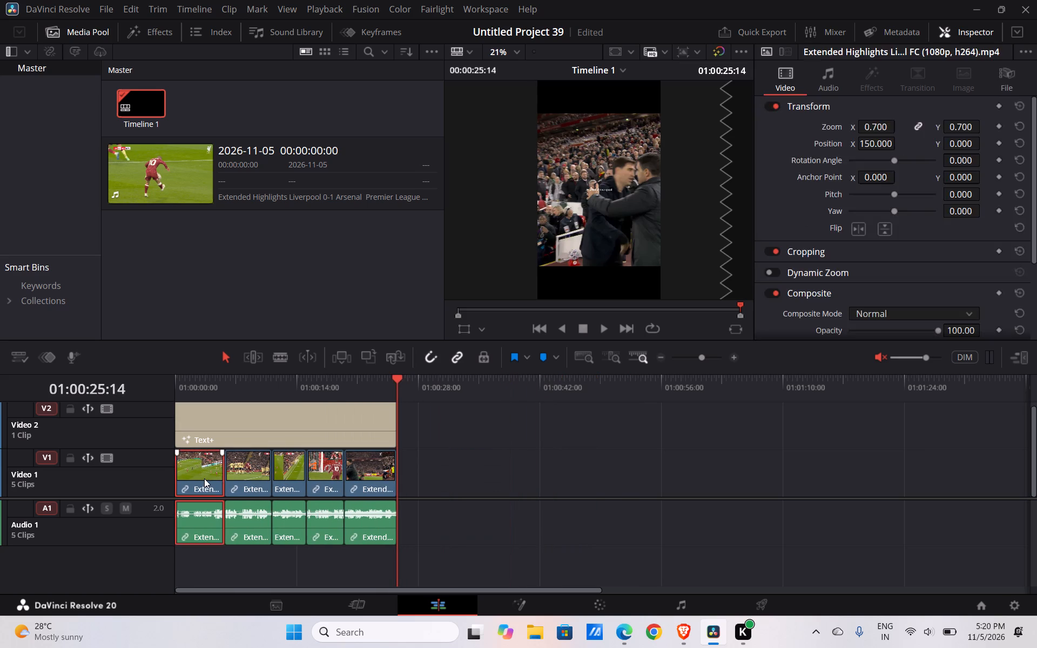
{"action": "key", "text": "Delete"}
{"action": "left_click", "coordinate": [204, 478]}
{"action": "key", "text": "Delete"}
{"action": "left_click", "coordinate": [204, 478]}
{"action": "key", "text": "Delete"}
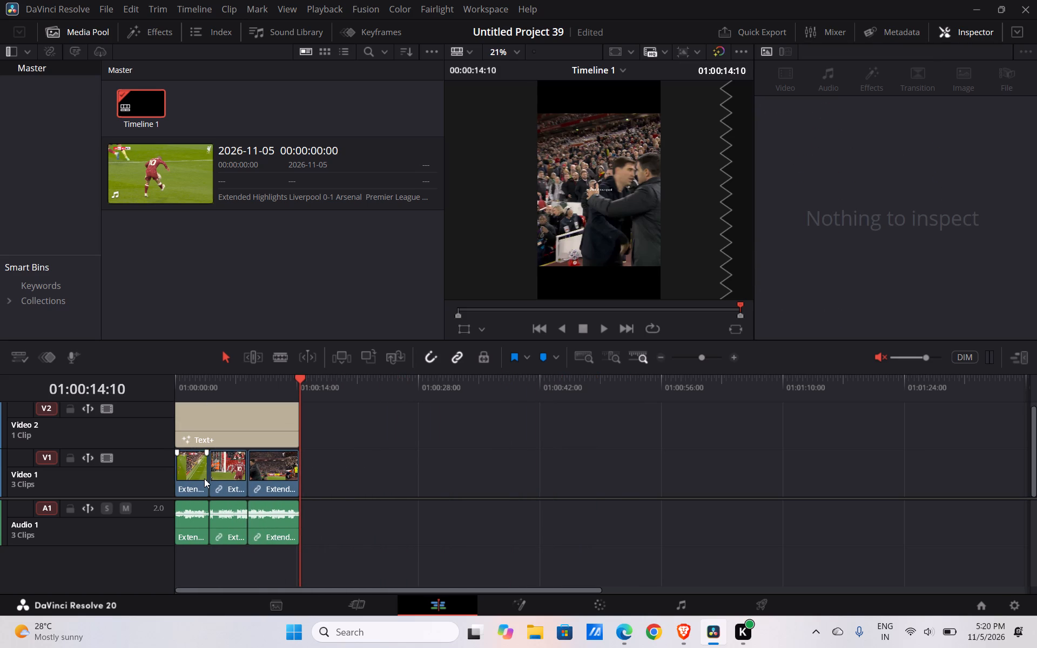
{"action": "left_click", "coordinate": [197, 475]}
{"action": "key", "text": "Delete"}
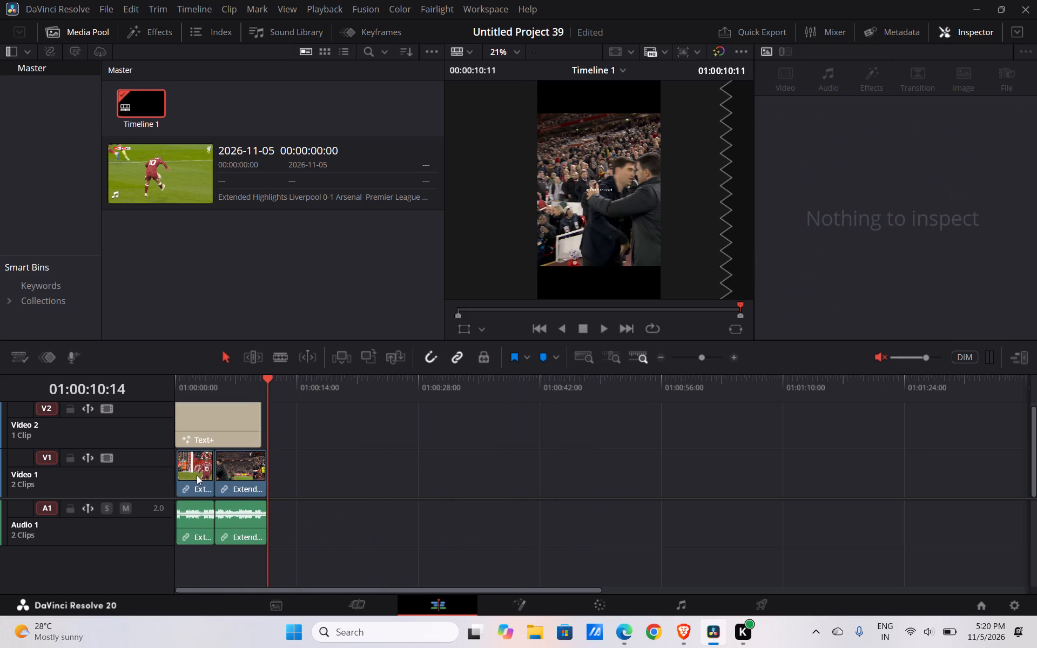
{"action": "left_click", "coordinate": [197, 475]}
{"action": "key", "text": "Delete"}
{"action": "left_click", "coordinate": [197, 475]}
{"action": "key", "text": "Delete"}
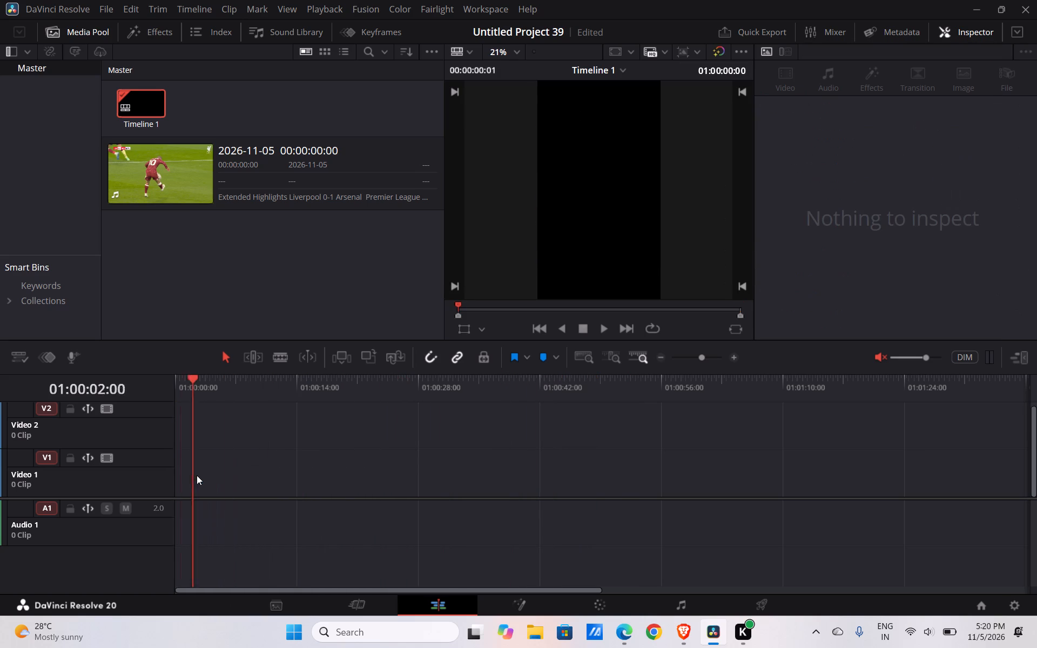
Place the full Extended Highlights Liverpool 0-1 Arsenal clip from the media pool on Video 1, starting at 01:00:00:00.
{"action": "left_click_drag", "start_coordinate": [152, 185], "coordinate": [229, 446]}
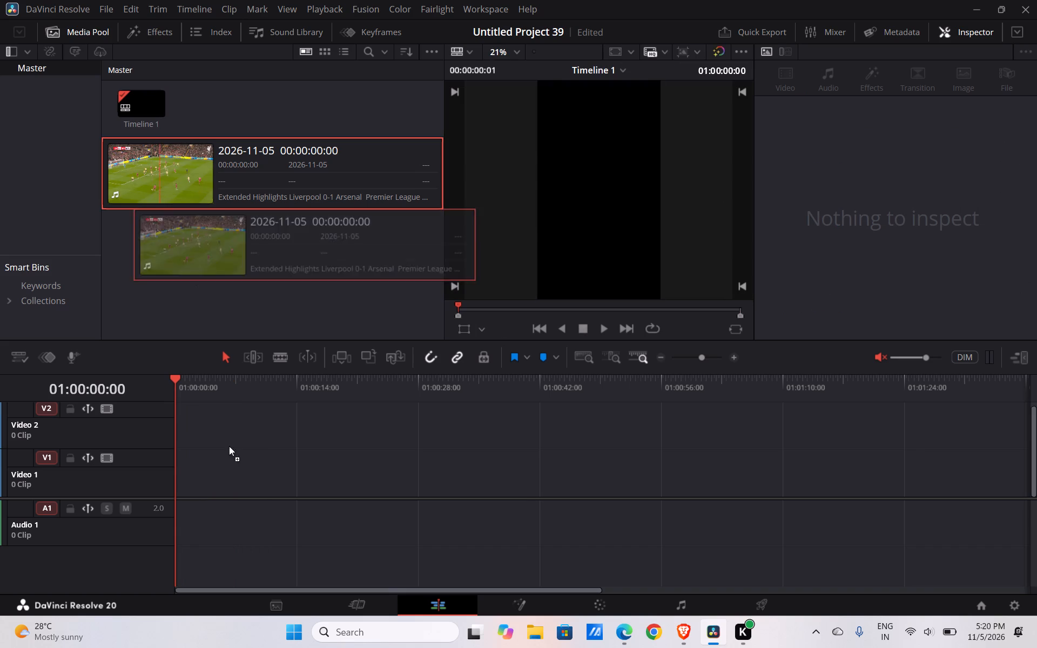
{"action": "left_click_drag", "start_coordinate": [229, 446], "coordinate": [161, 483]}
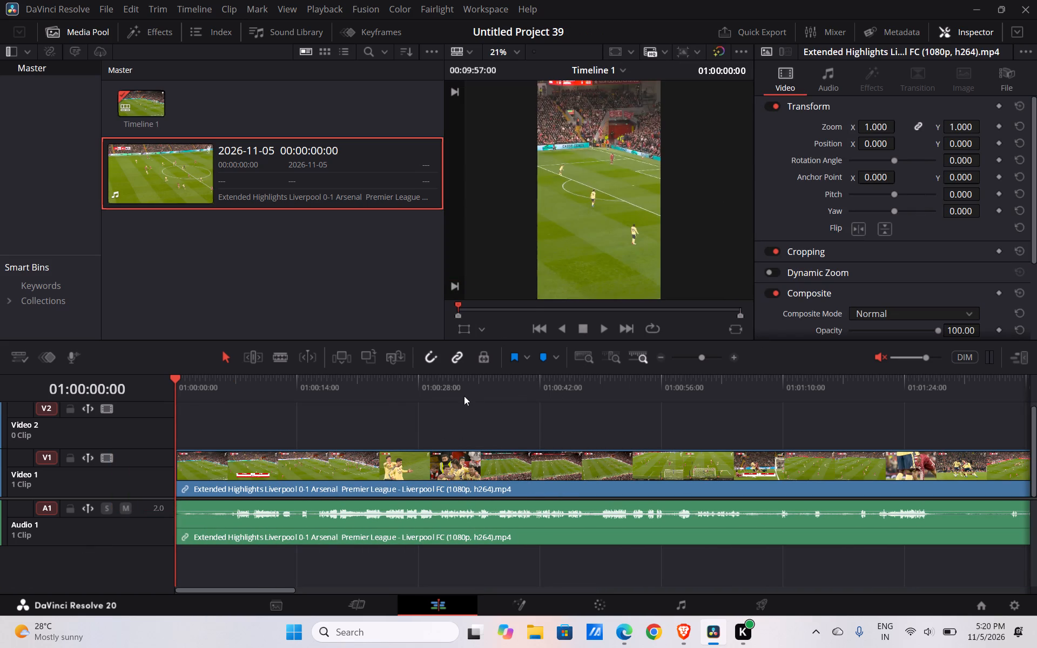
Look through the newly placed highlights footage around 01:00:14:03 and between about 01:02:20:00 and 01:03:44:00.
{"action": "left_click", "coordinate": [301, 382]}
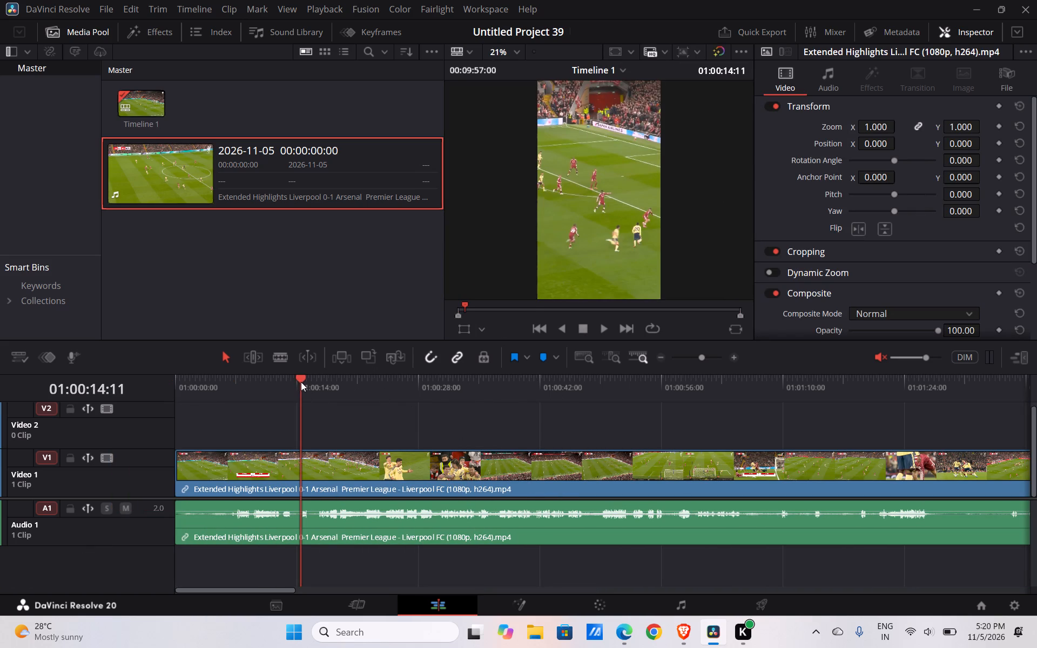
{"action": "left_click", "coordinate": [298, 385]}
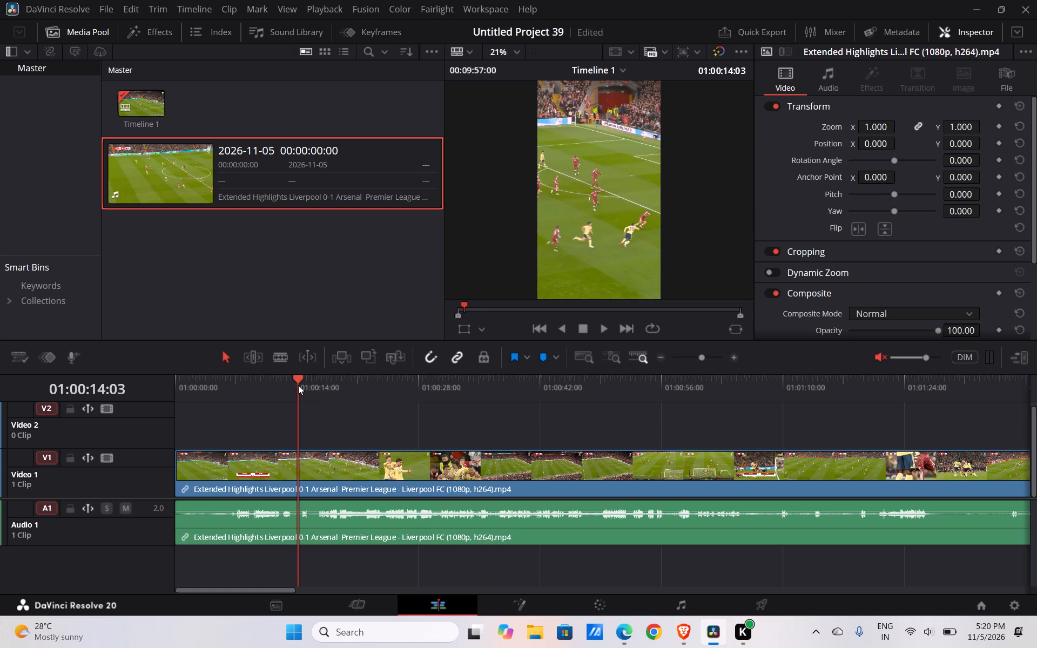
{"action": "scroll", "coordinate": [581, 475], "scroll_direction": "left", "scroll_amount": 3}
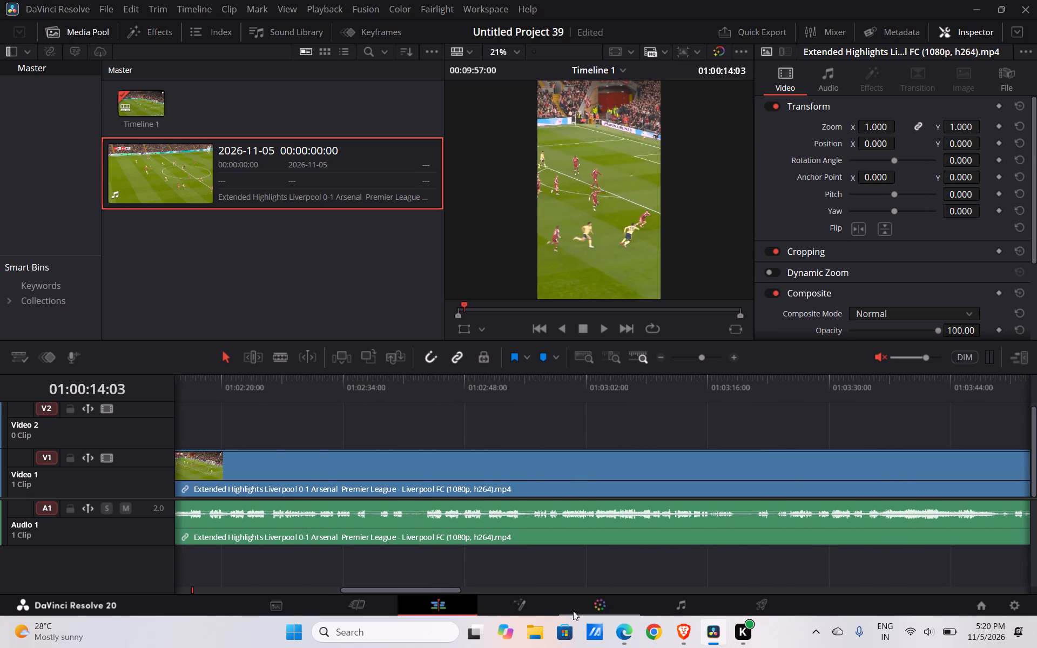
{"action": "scroll", "coordinate": [634, 418], "scroll_direction": "up", "scroll_amount": 1}
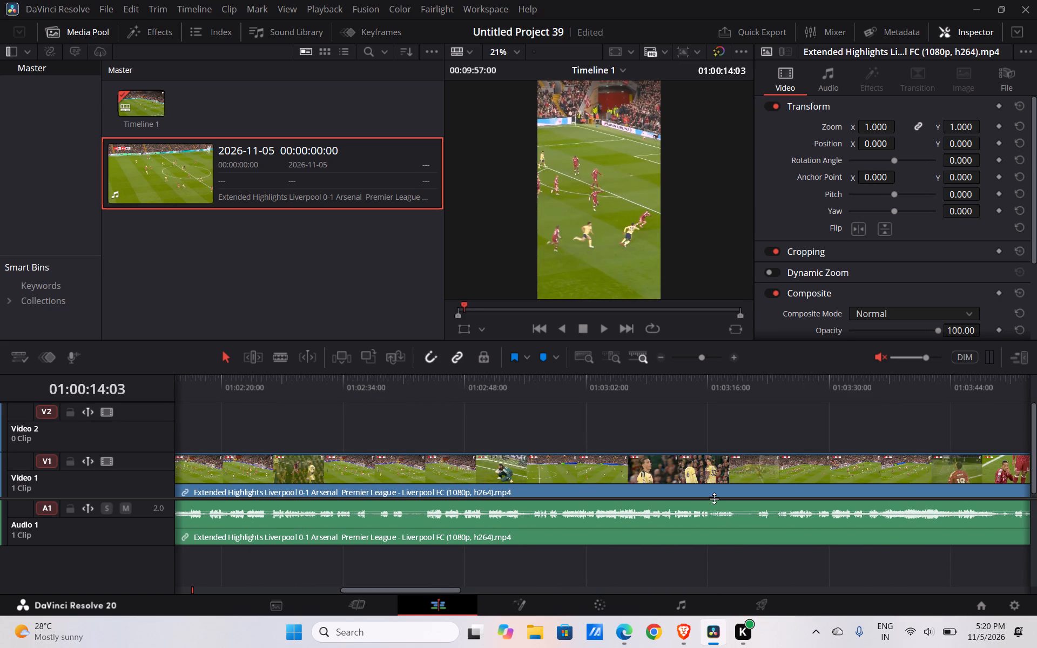